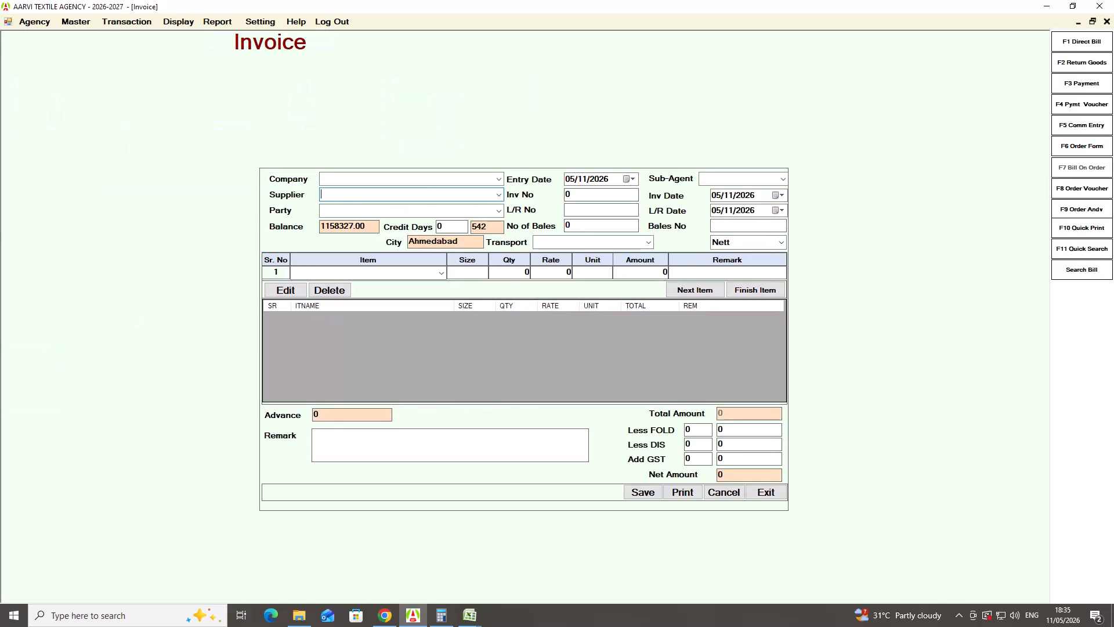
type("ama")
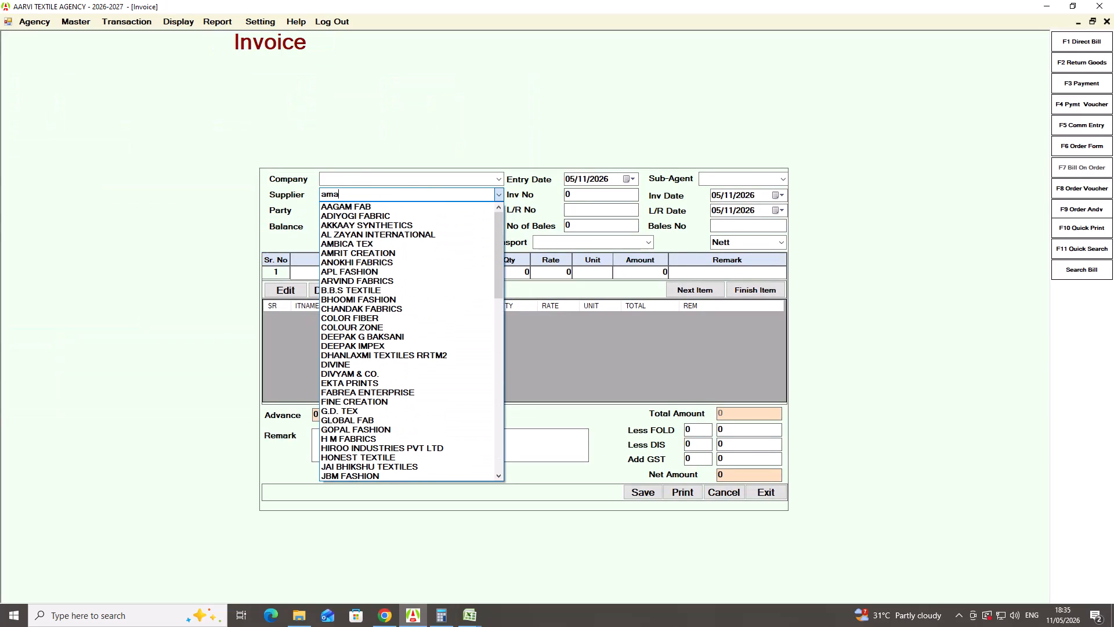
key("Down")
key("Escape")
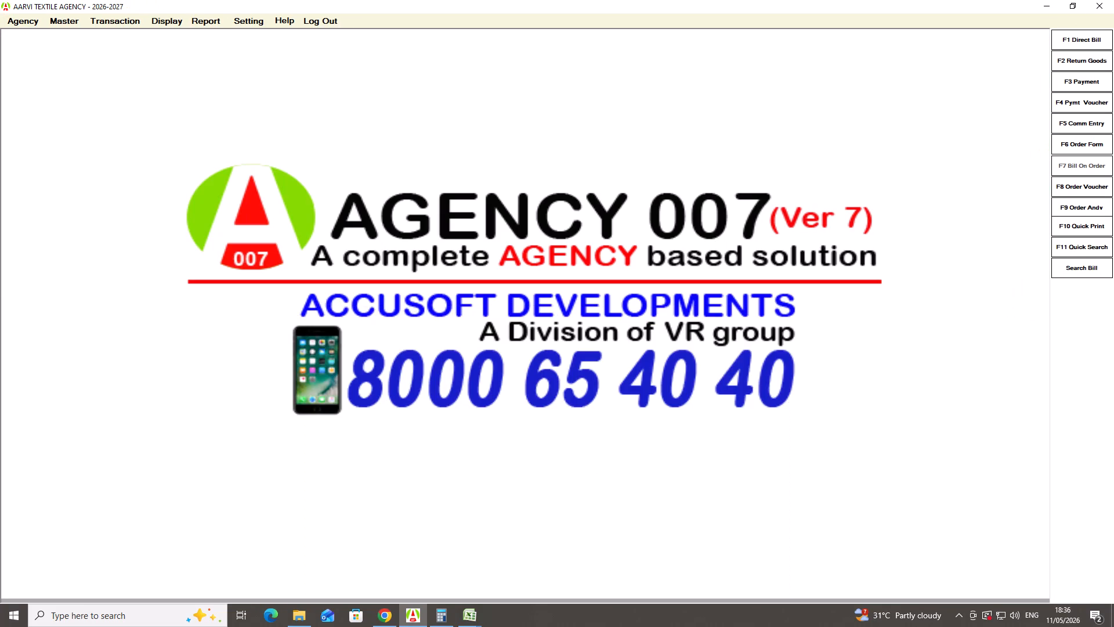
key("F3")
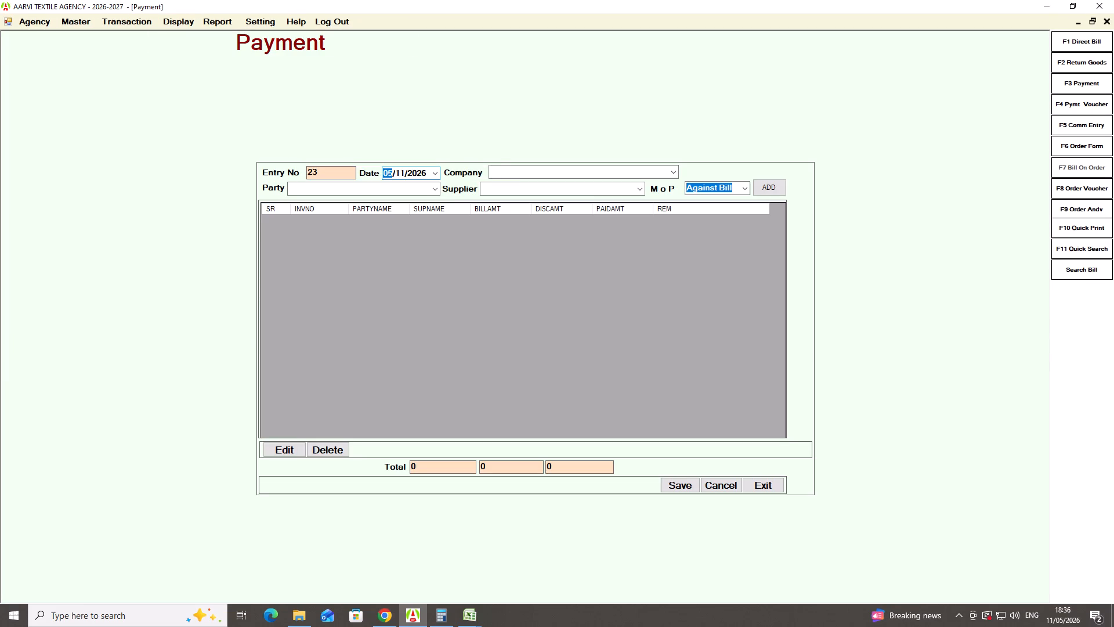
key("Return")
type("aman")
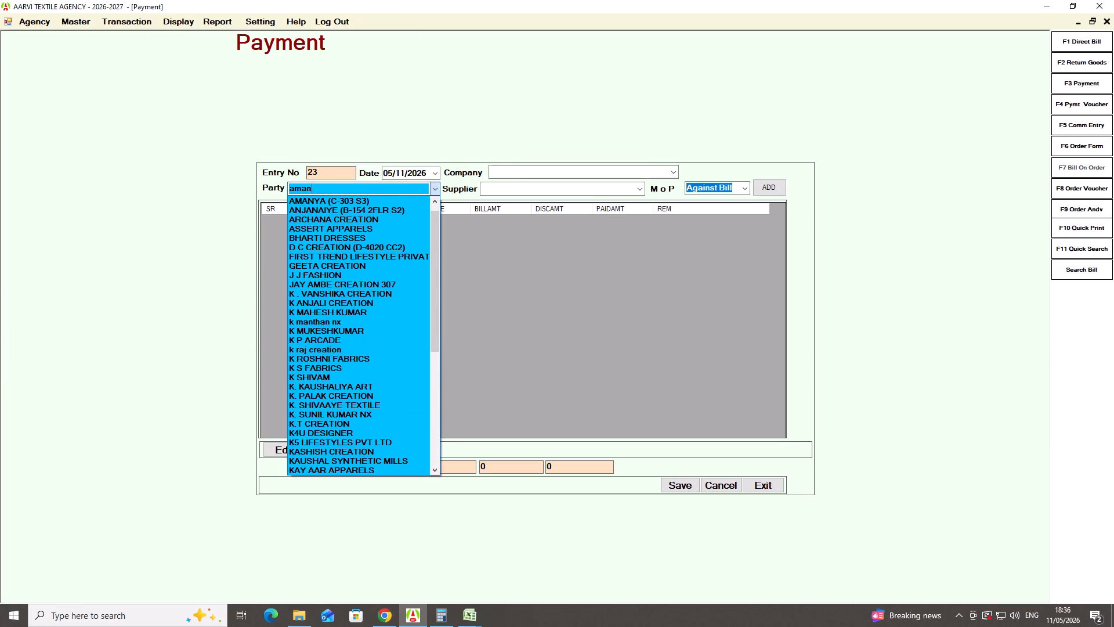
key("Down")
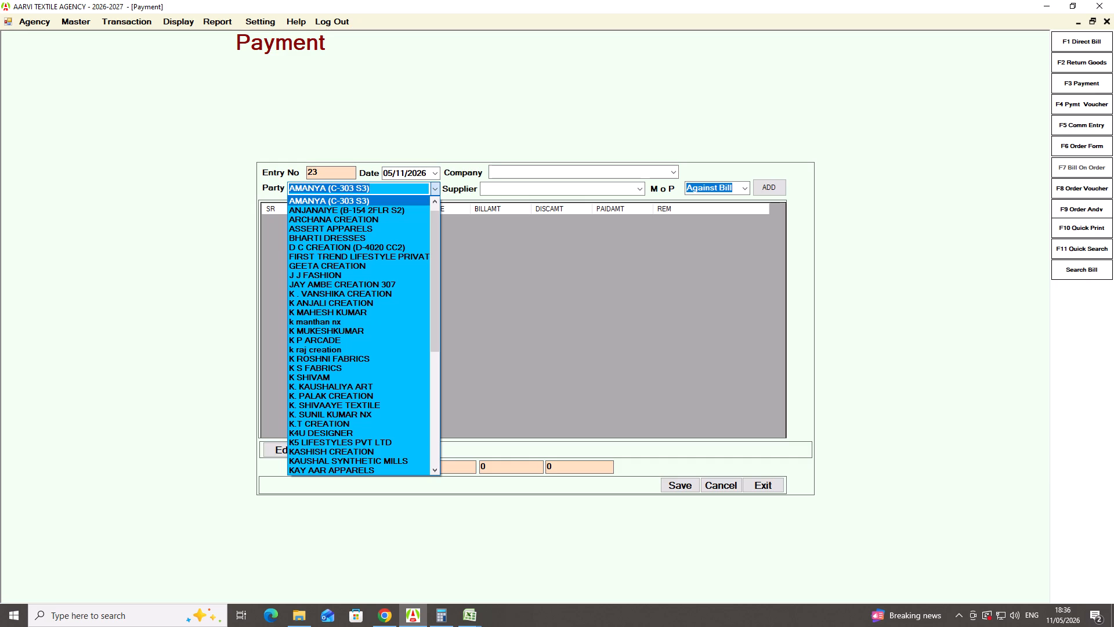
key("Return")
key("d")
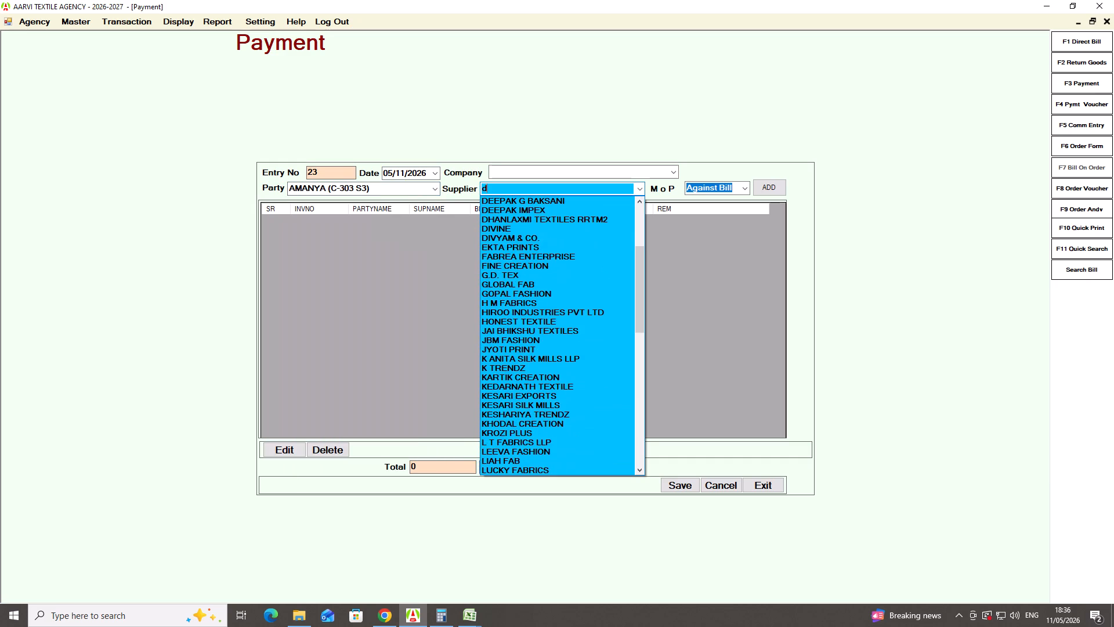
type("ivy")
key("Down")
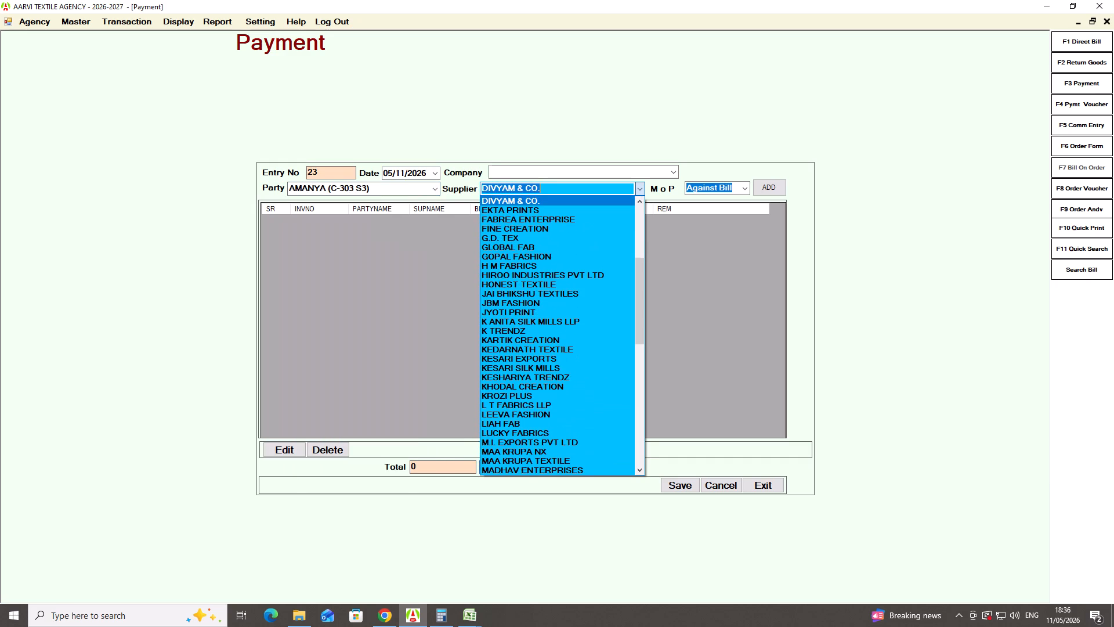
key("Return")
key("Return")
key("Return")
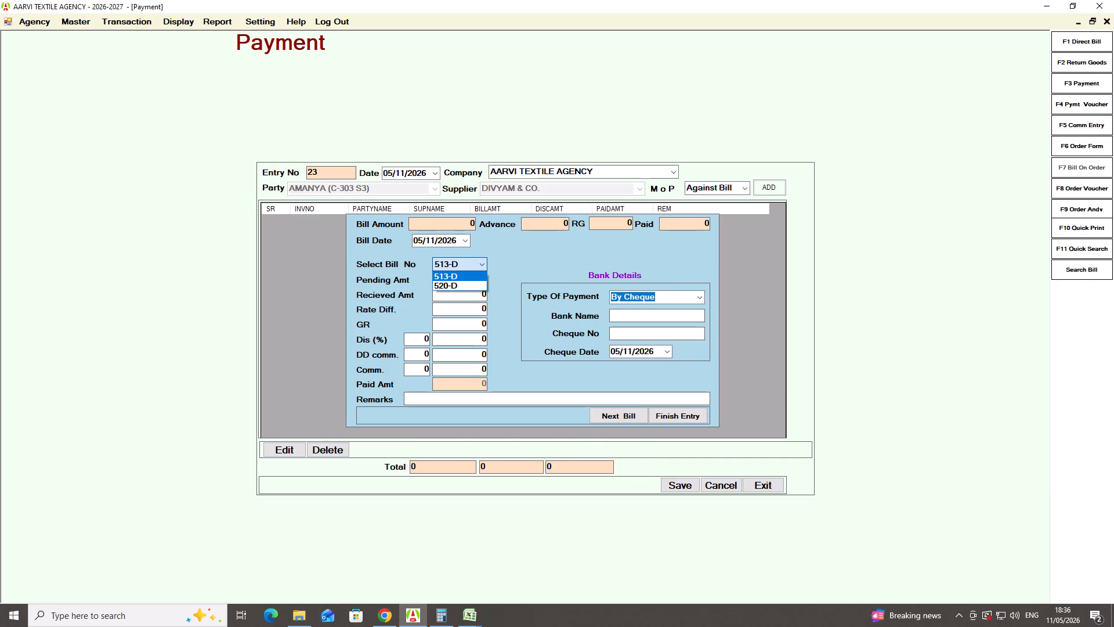
Select bill 513-D for payment, leaving the received amount, rate difference, GR, discount and commission values at 0.
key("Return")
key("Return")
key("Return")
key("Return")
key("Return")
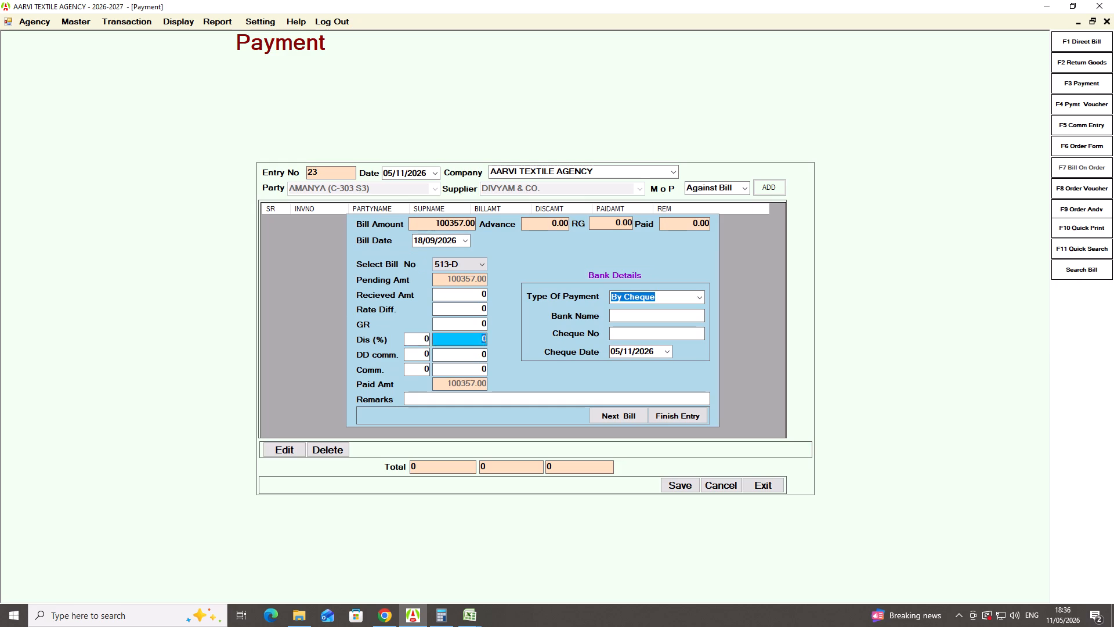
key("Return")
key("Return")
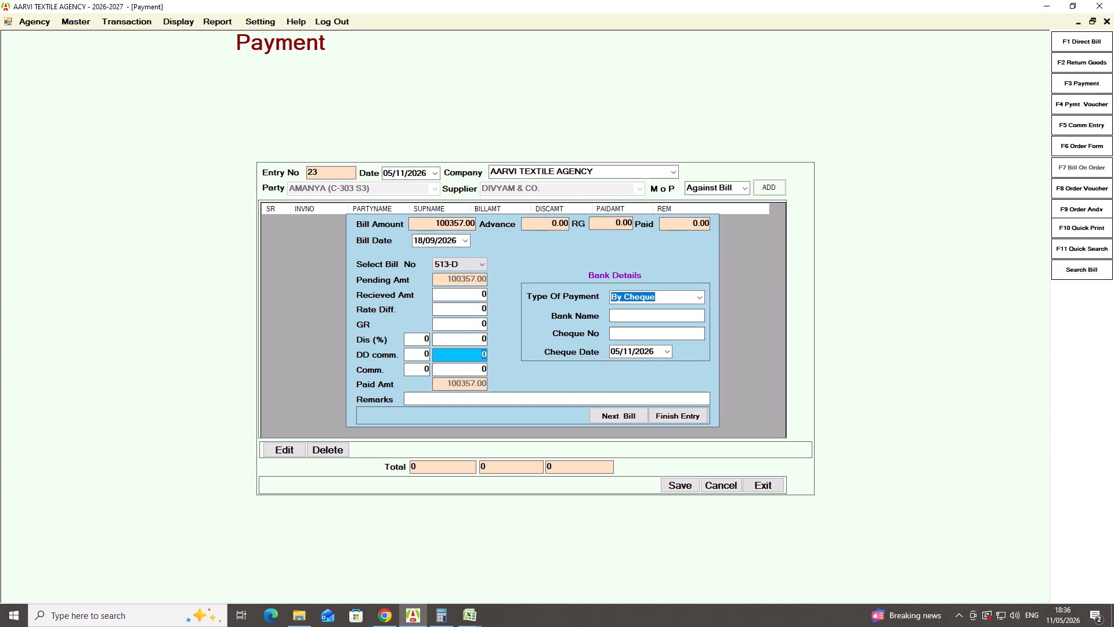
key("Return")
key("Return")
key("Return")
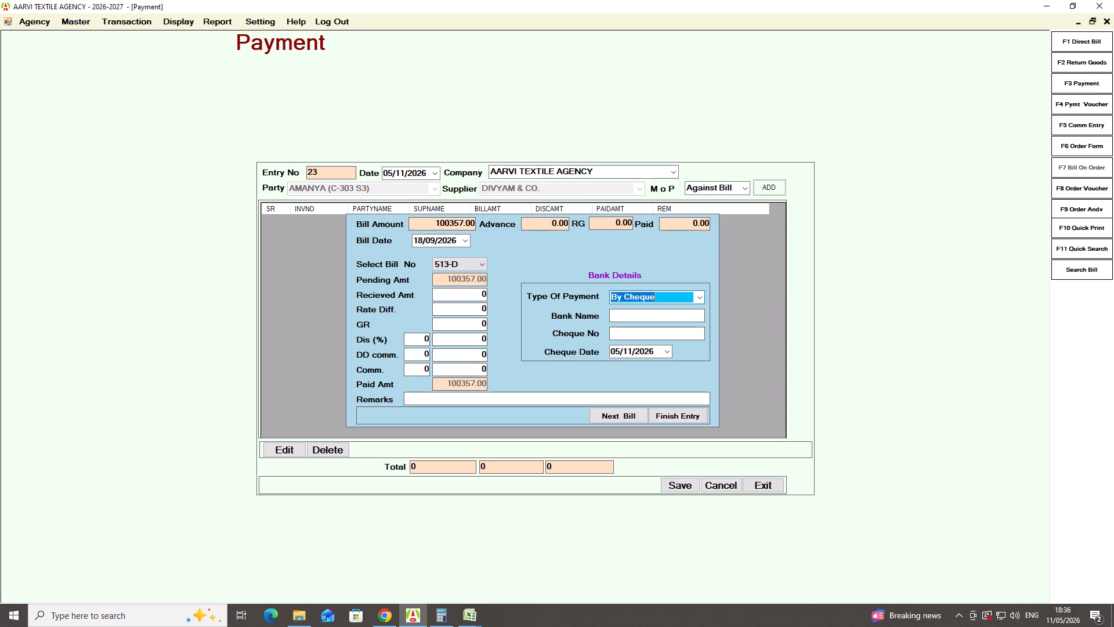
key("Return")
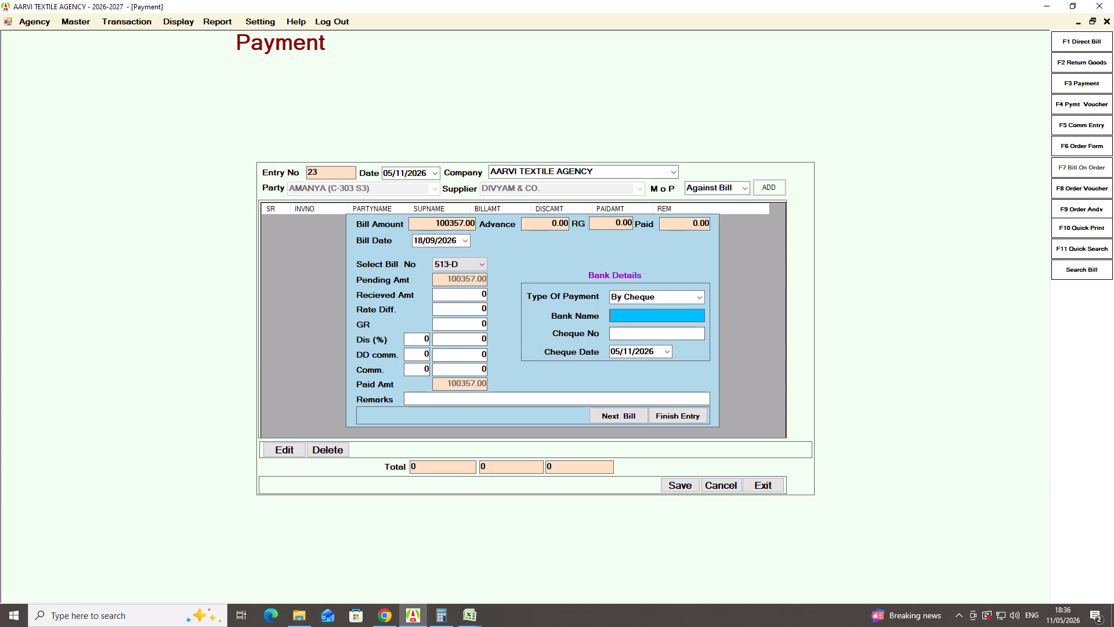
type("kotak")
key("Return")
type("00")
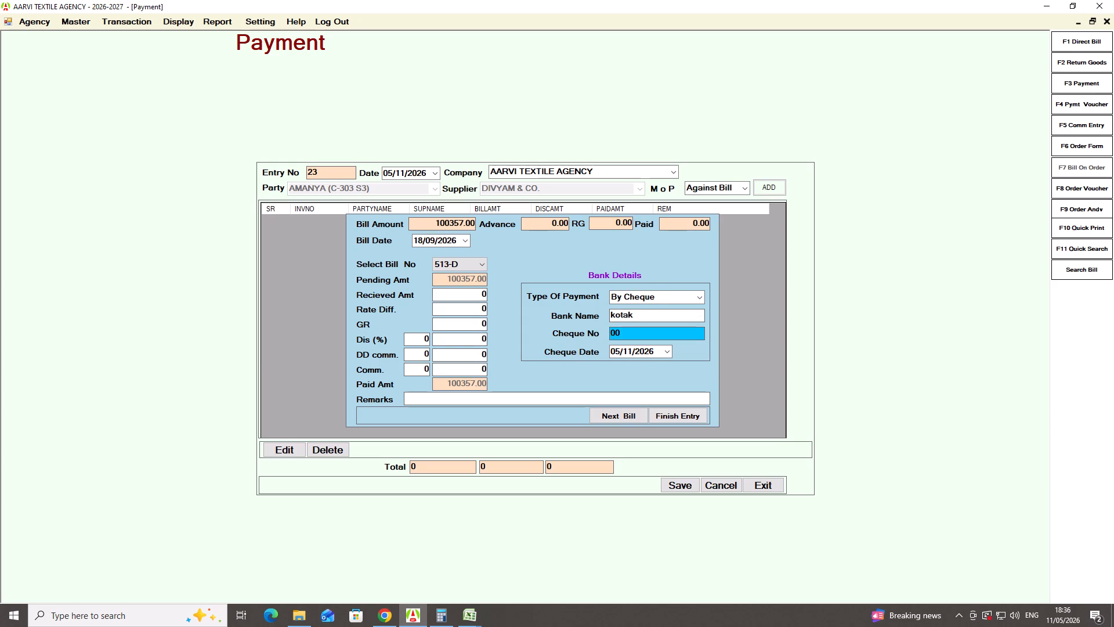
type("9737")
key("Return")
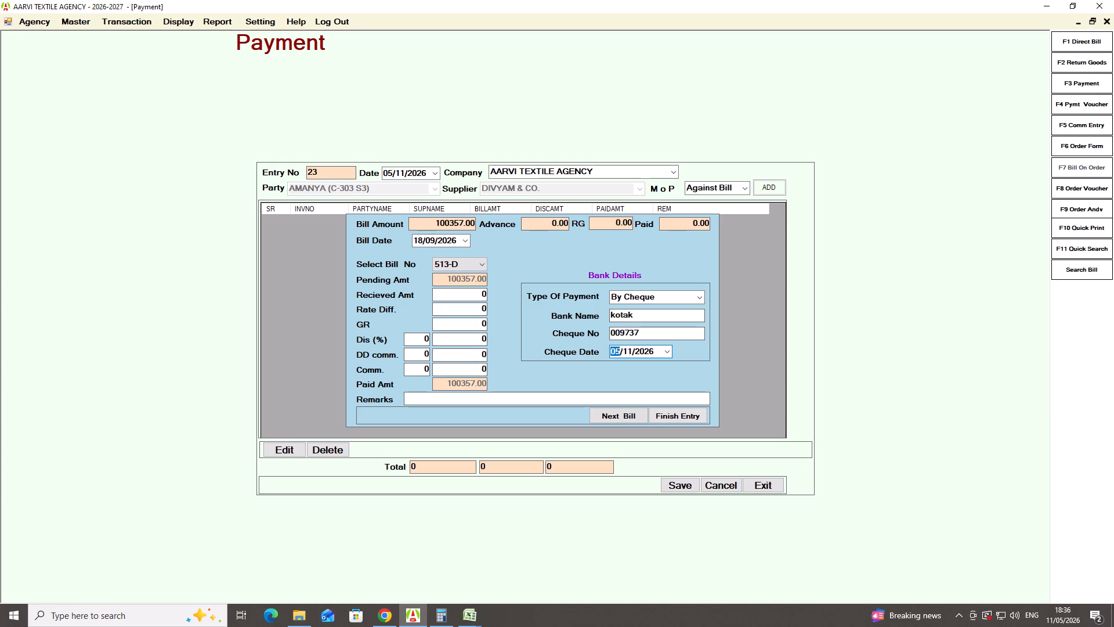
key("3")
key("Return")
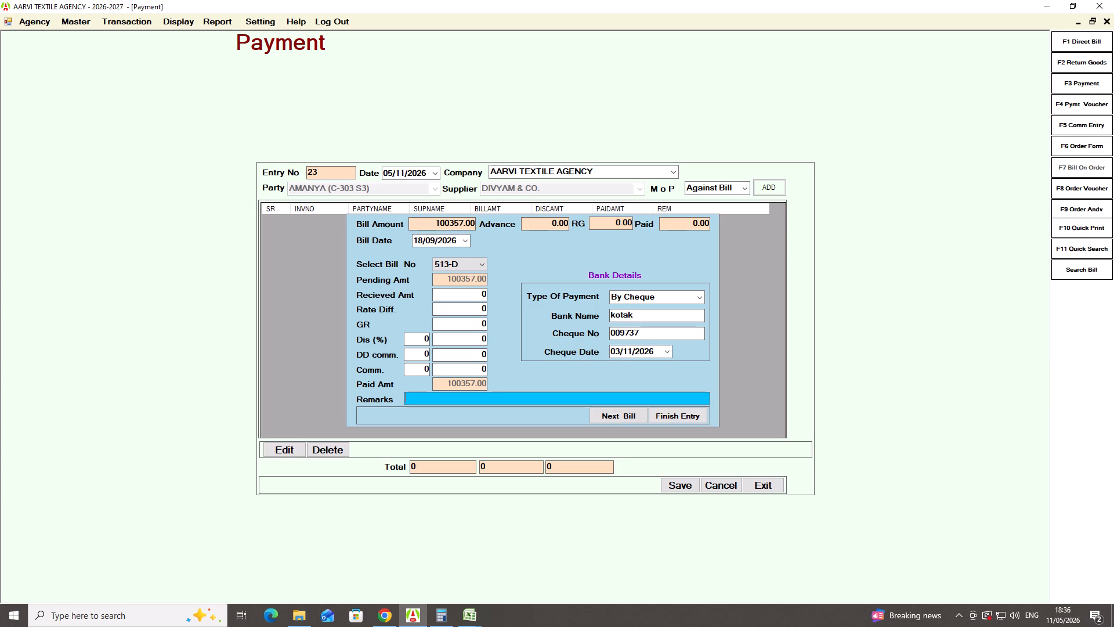
Finish the bill entry with no remarks and save the payment.
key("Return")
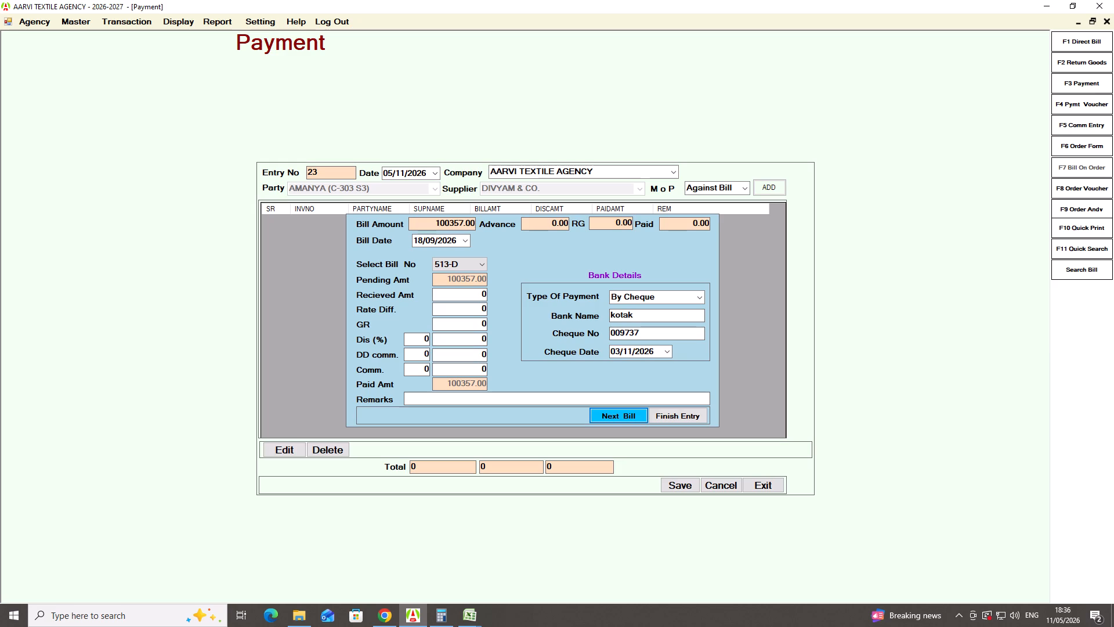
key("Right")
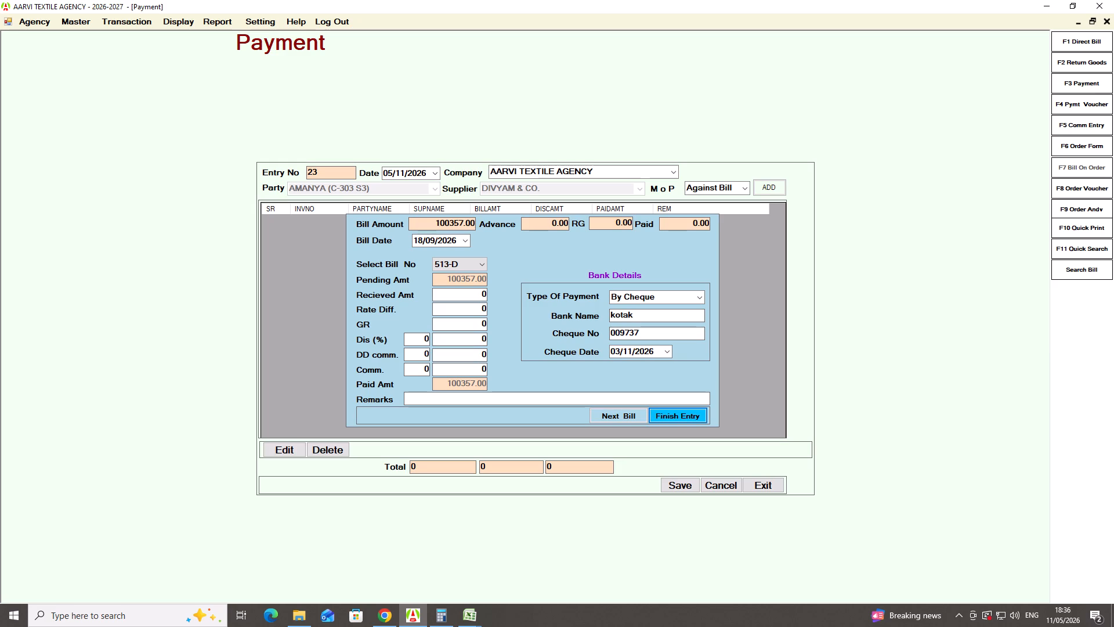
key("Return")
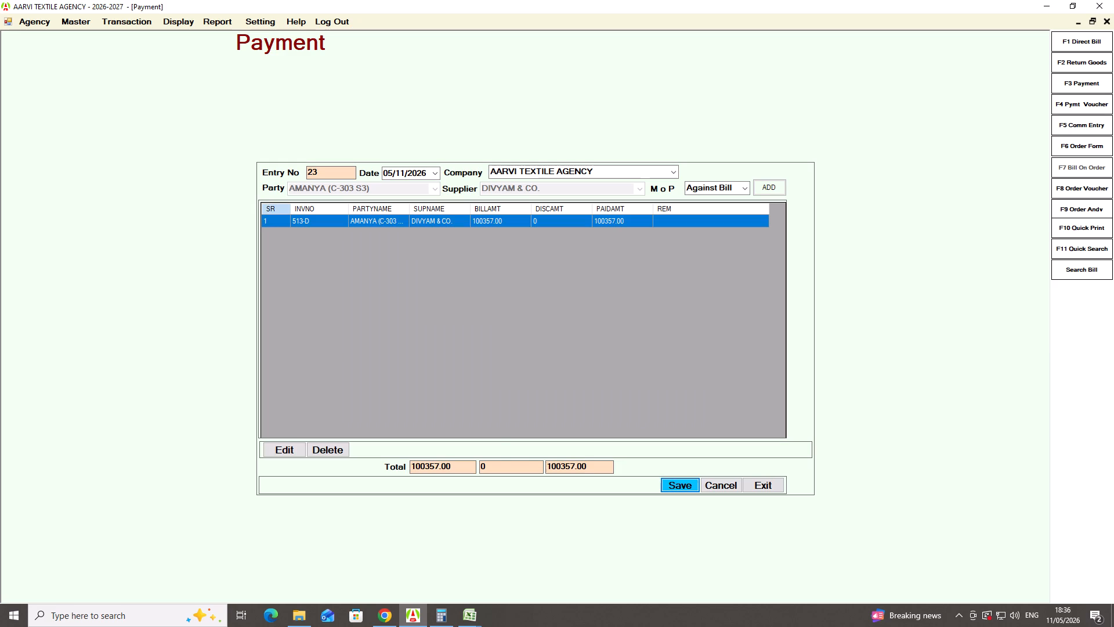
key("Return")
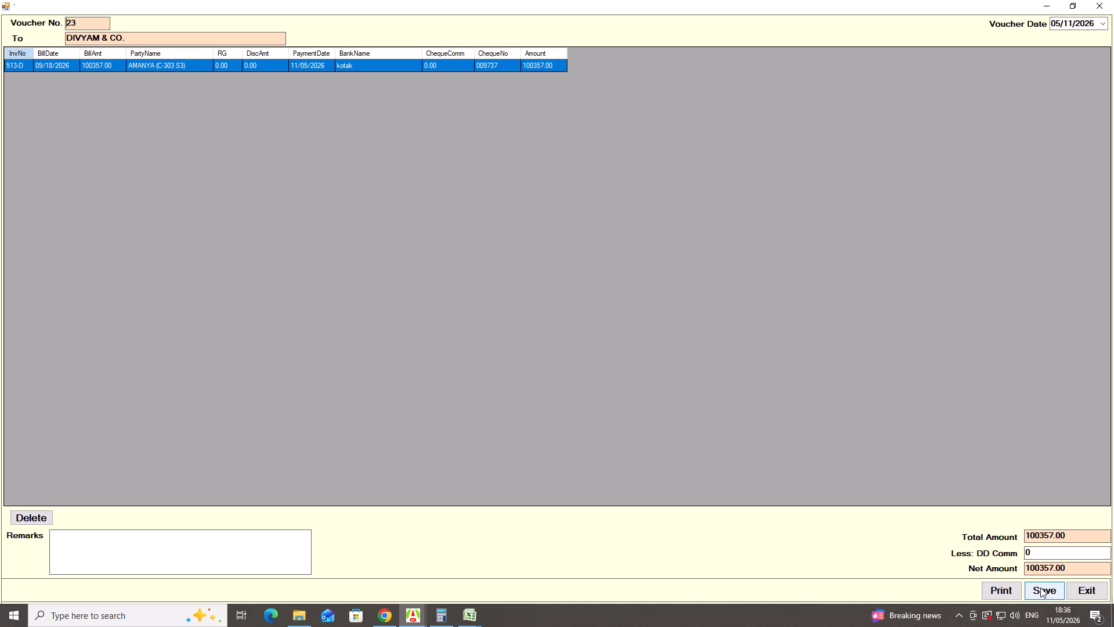
Print the payment voucher for DIVYAM & CO.
left_click(1009, 588)
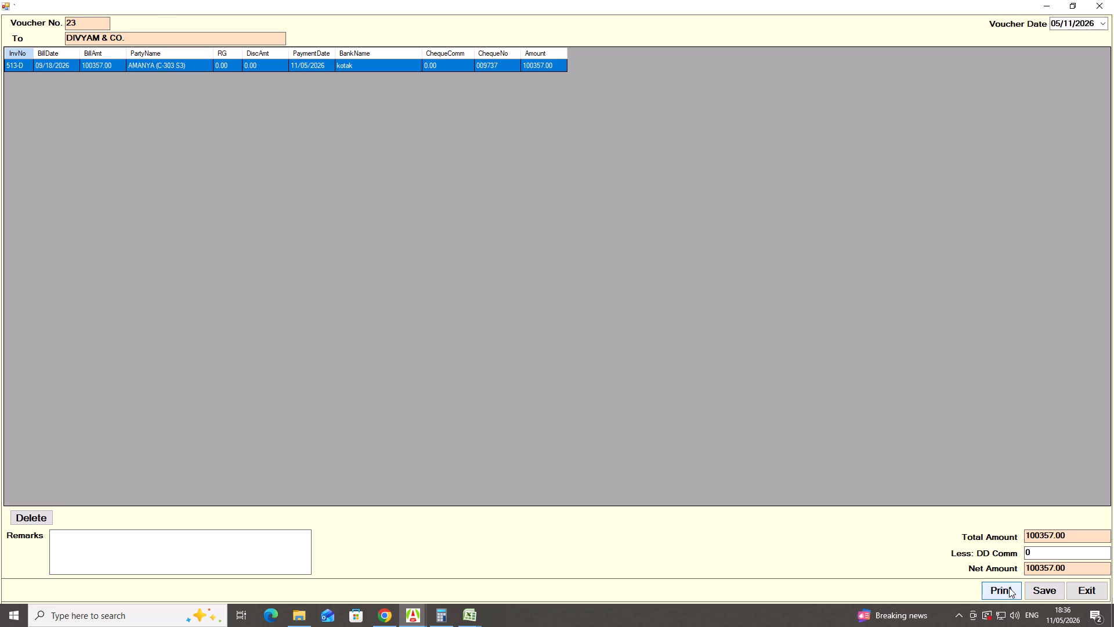
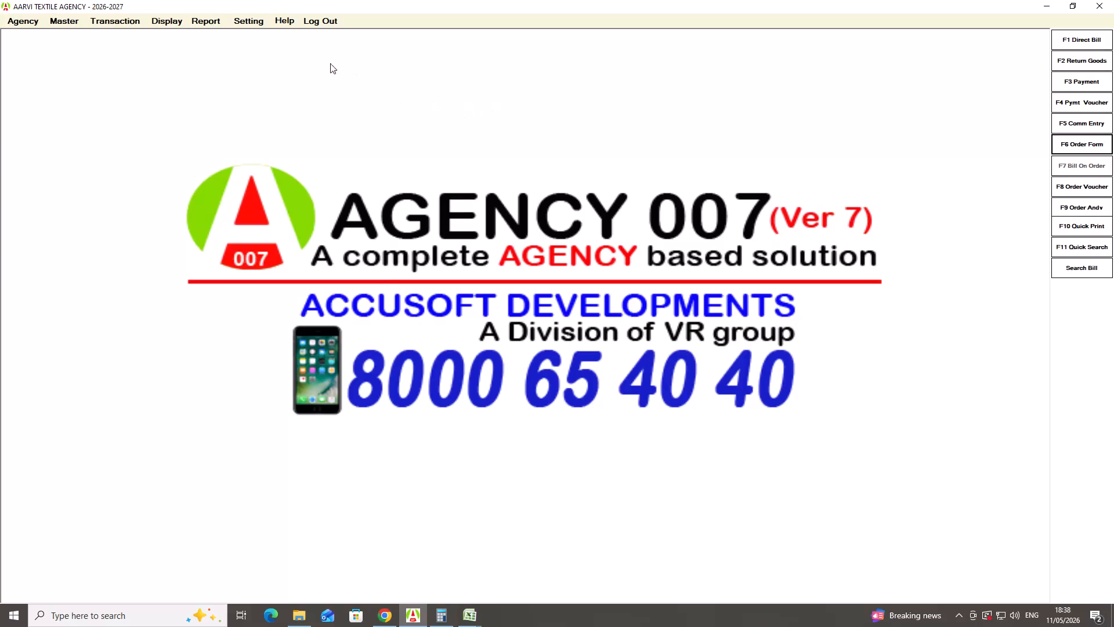
Preview the envelope print for supplier DIVYAM & CO. in landscape view with 1-inch left and top margins.
left_click(207, 23)
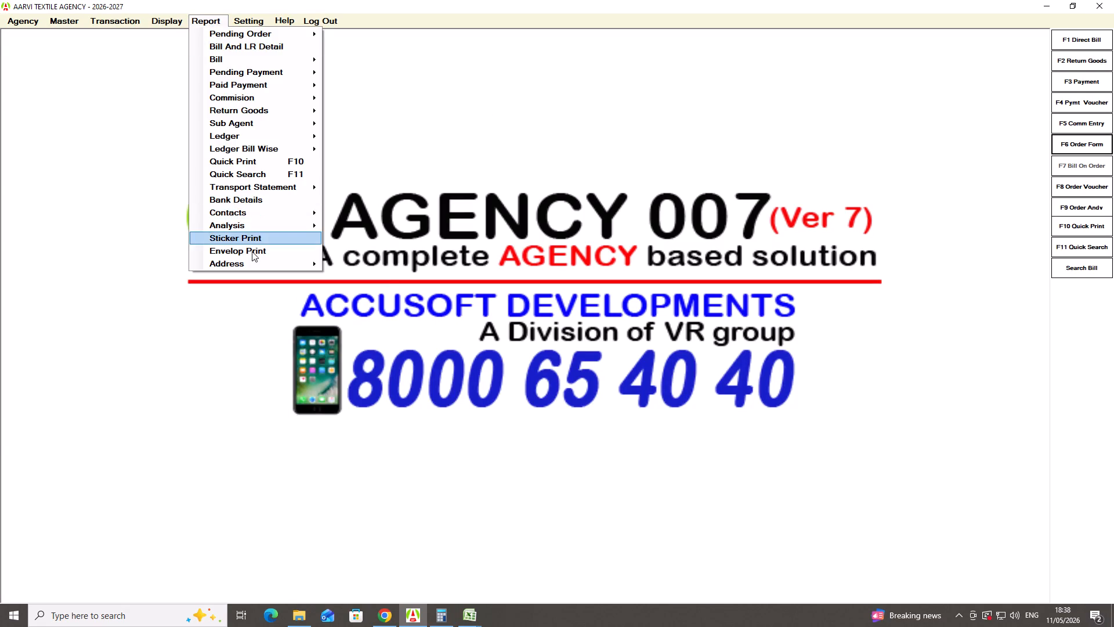
left_click(252, 251)
key("Down")
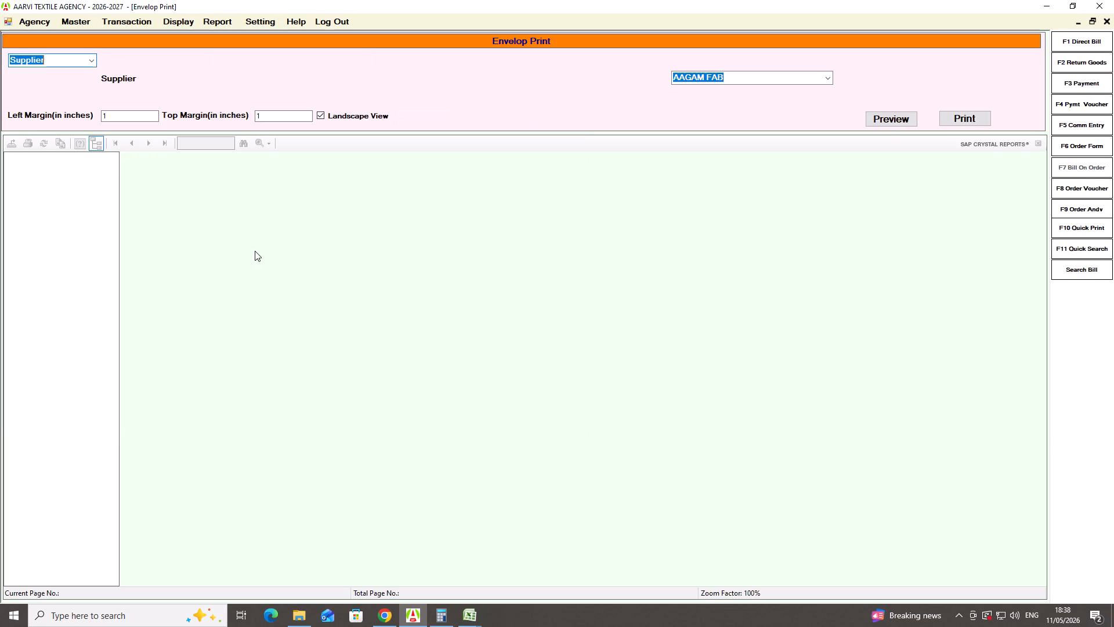
key("Return")
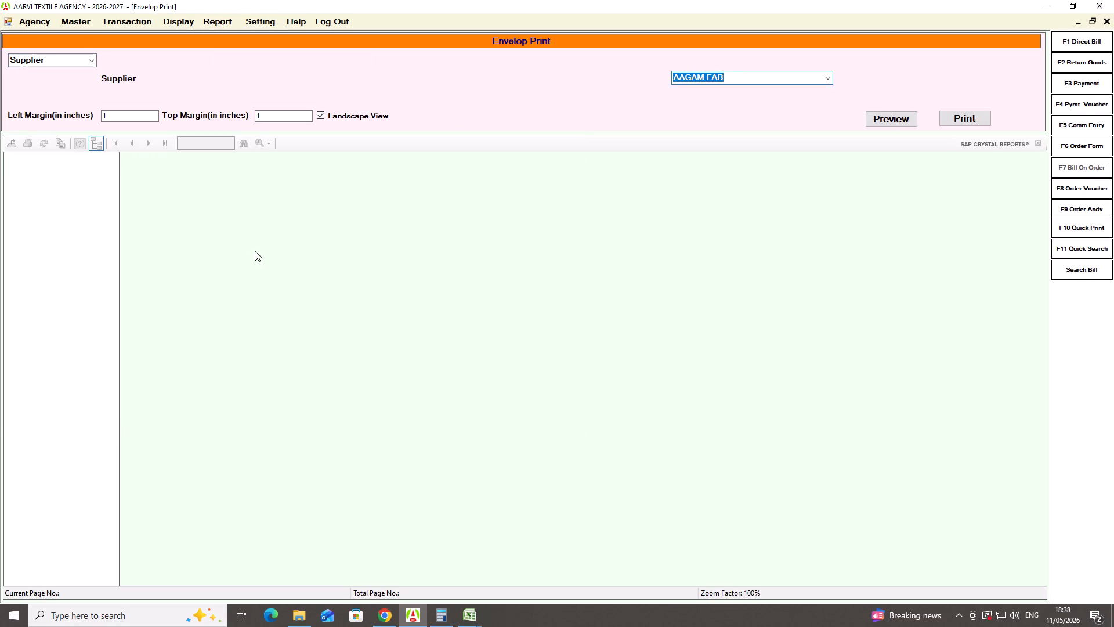
type("div")
key("Down")
key("Down")
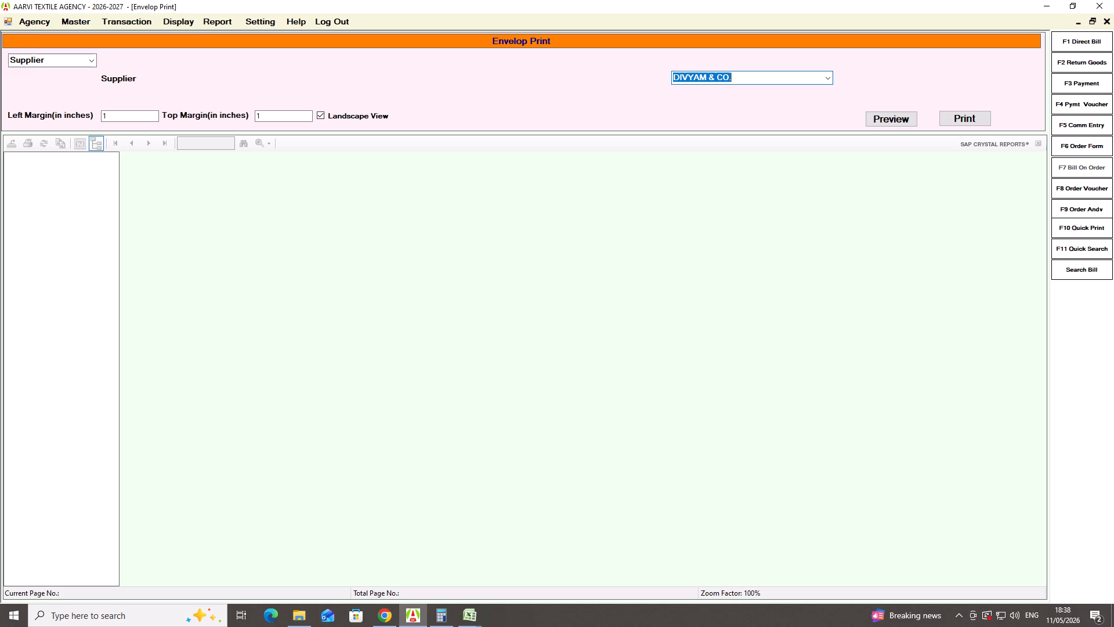
key("Return")
key("Return")
key("Return")
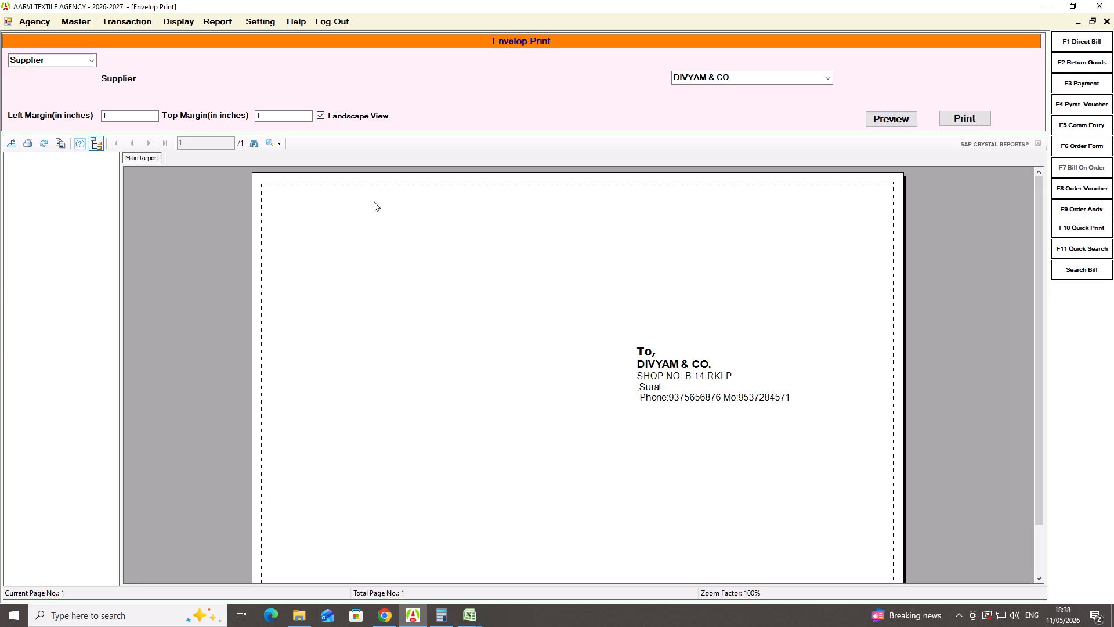
Preview the envelope print for supplier GOPAL FASHION with the same margins and landscape view.
left_click(806, 80)
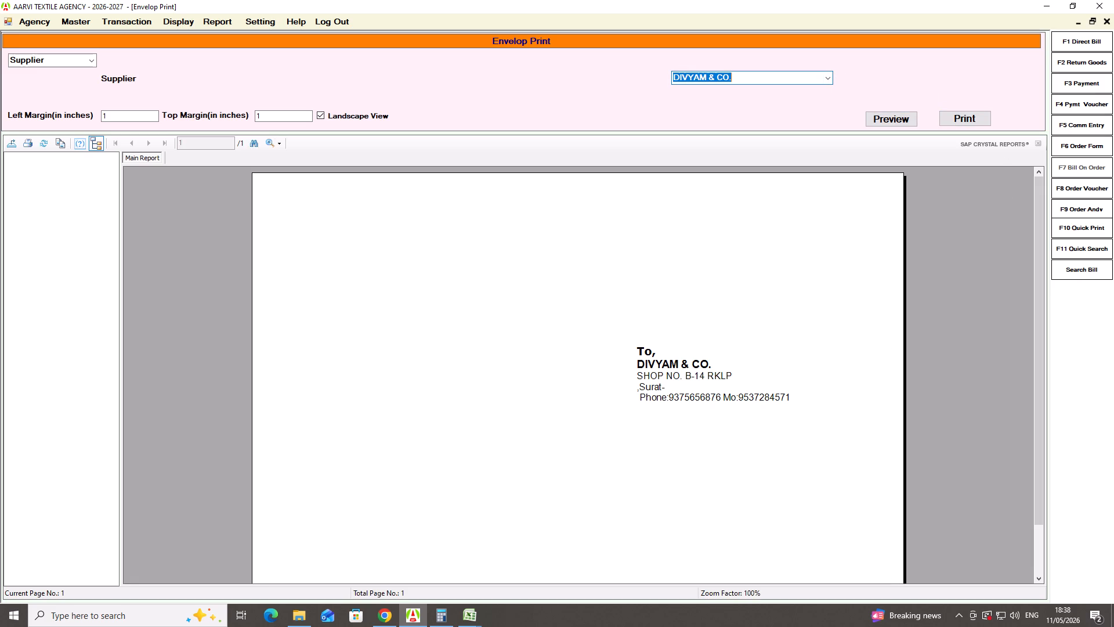
type("gopal")
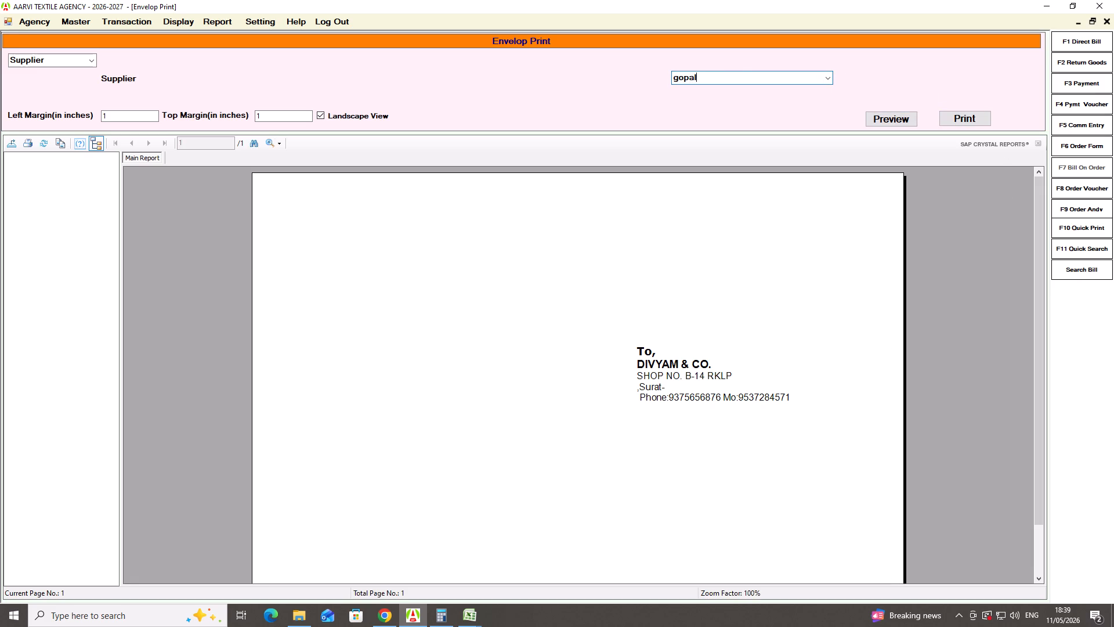
key("Down")
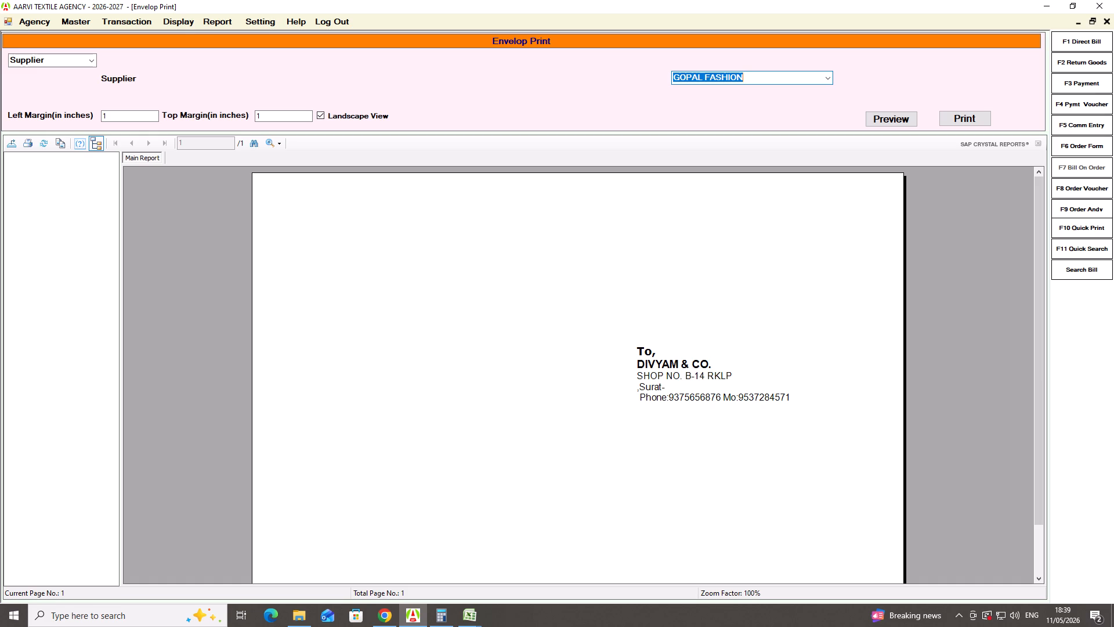
key("Return")
key("Return")
key("Return")
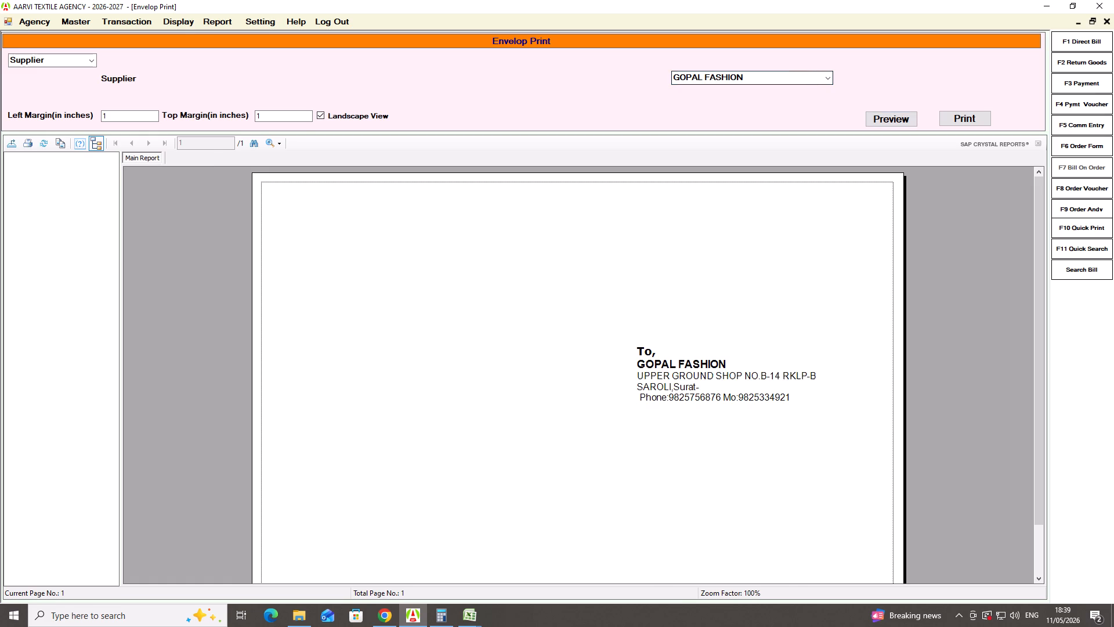
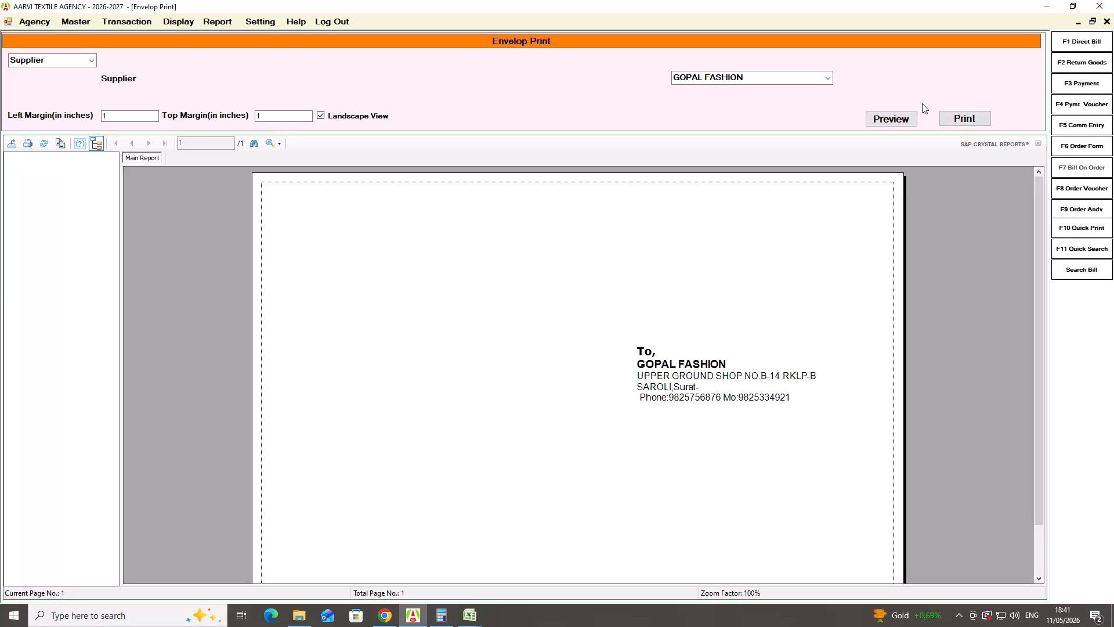
Print the address envelope for supplier GOPAL FASHION.
left_click(970, 113)
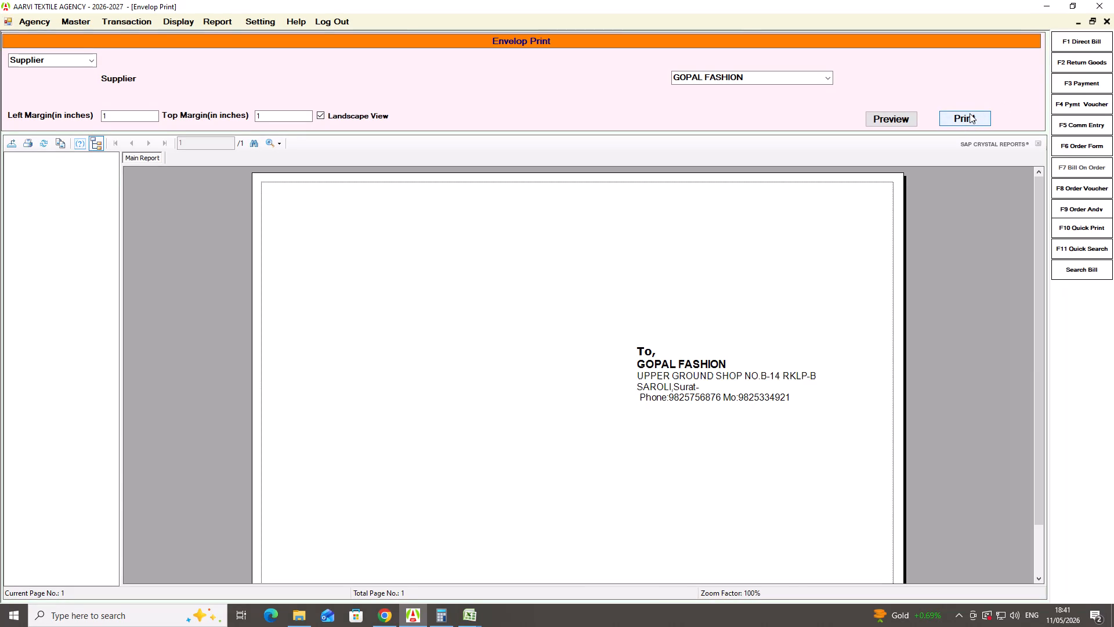
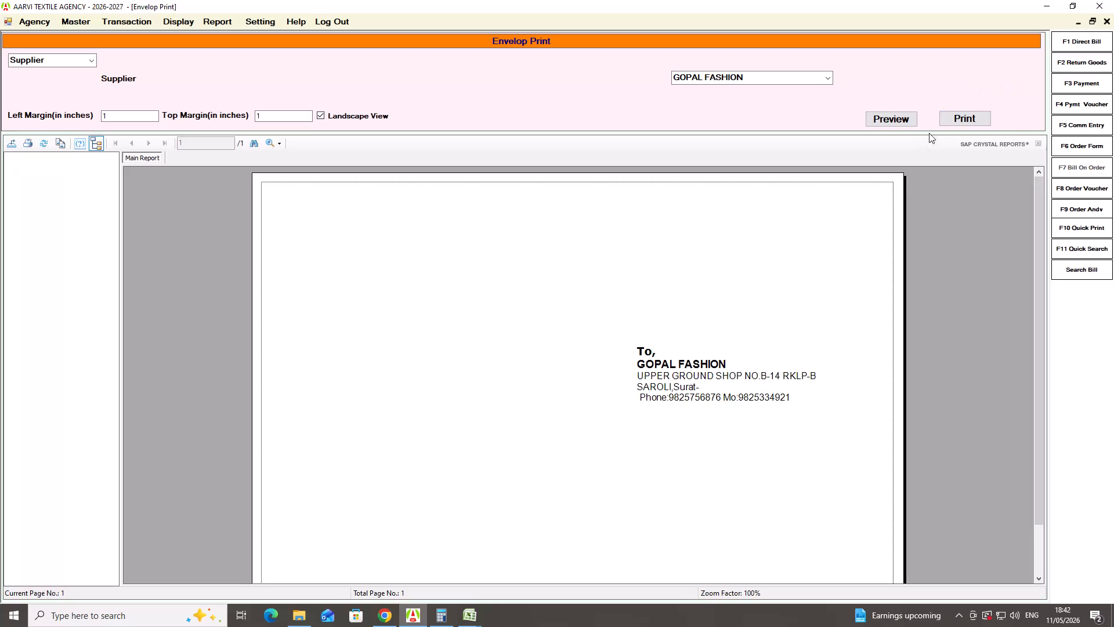
Print the GOPAL FASHION supplier address envelope two more times with the landscape layout and 1-inch margins.
left_click(963, 115)
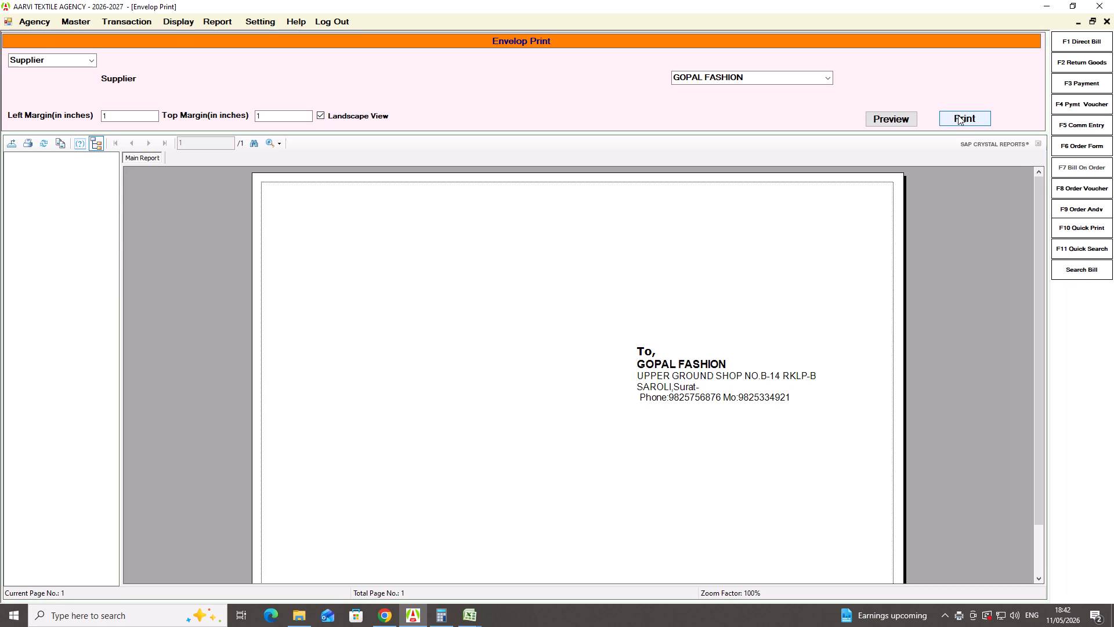
left_click(958, 115)
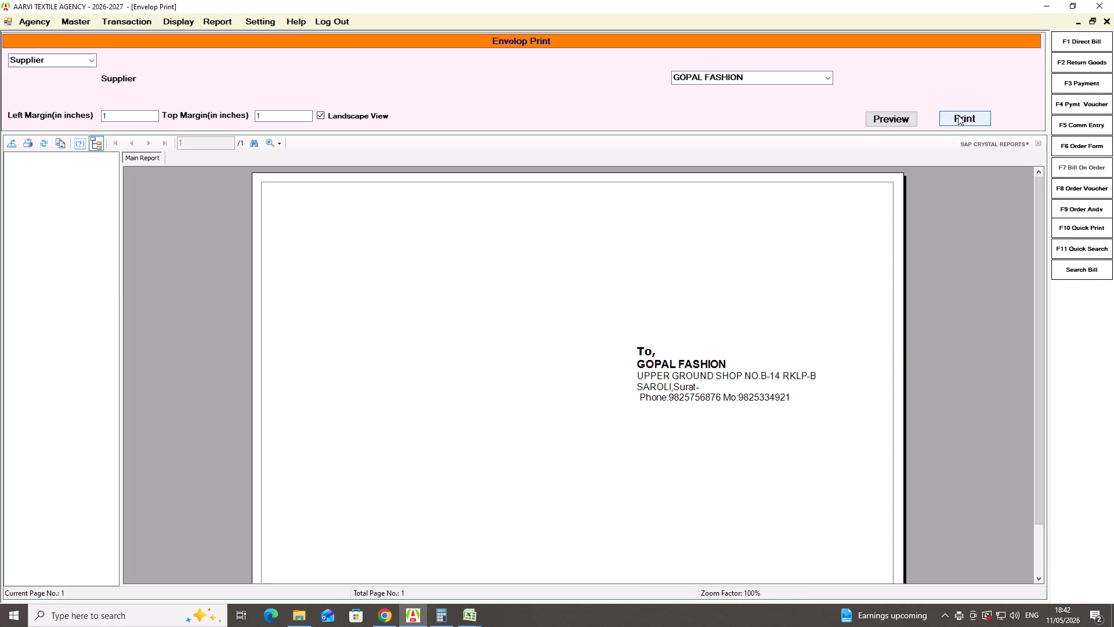
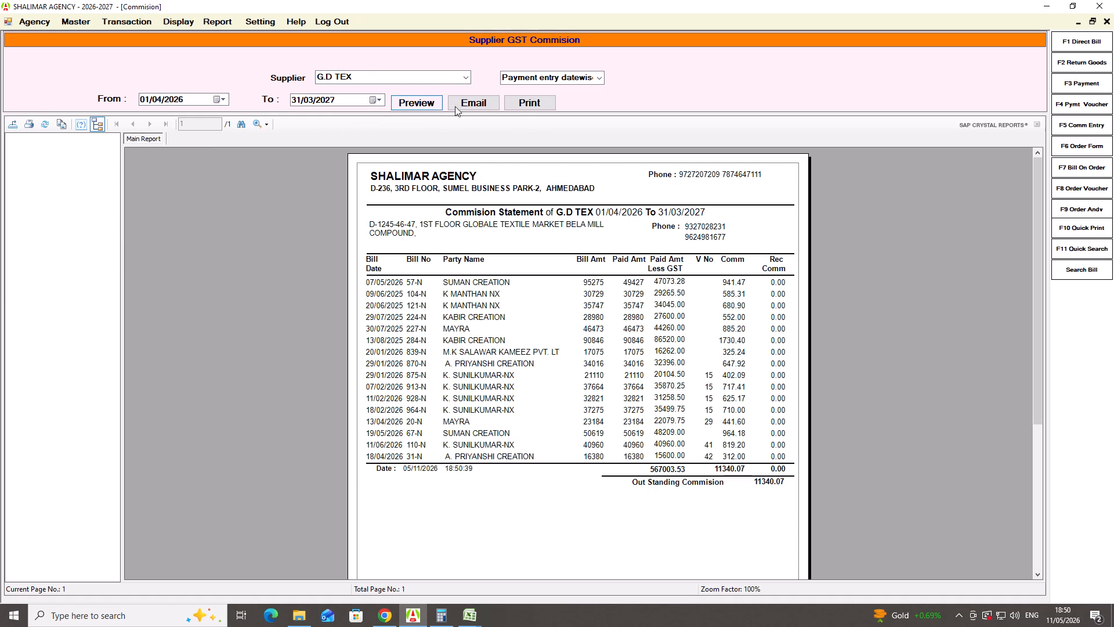
Print the G.D TEX supplier GST commission statement for 01/04/2026 to 31/03/2027.
left_click(526, 106)
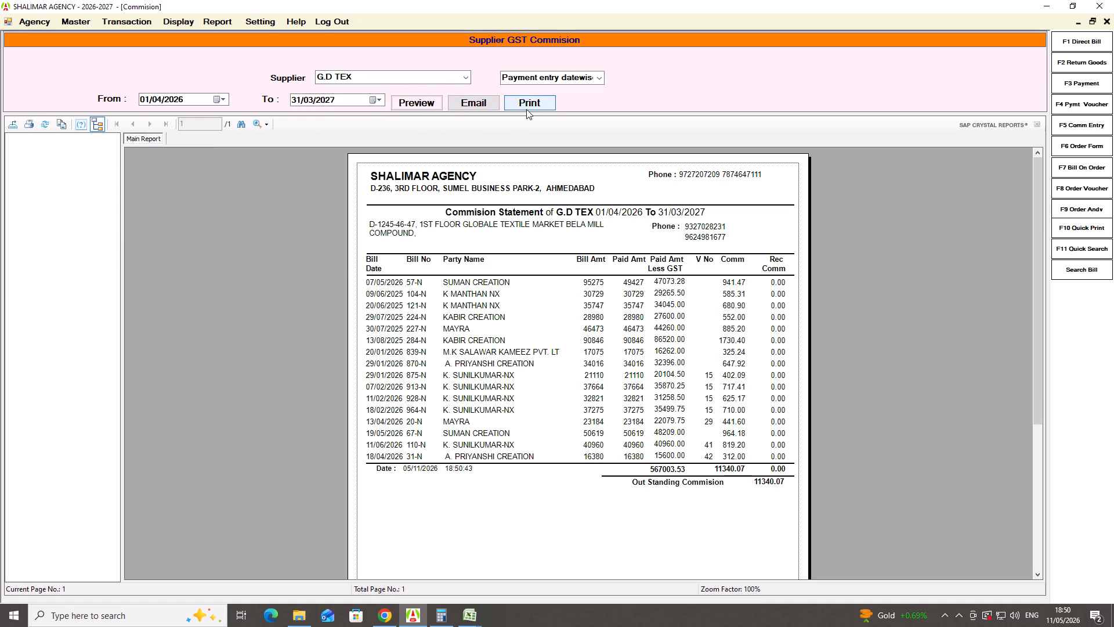
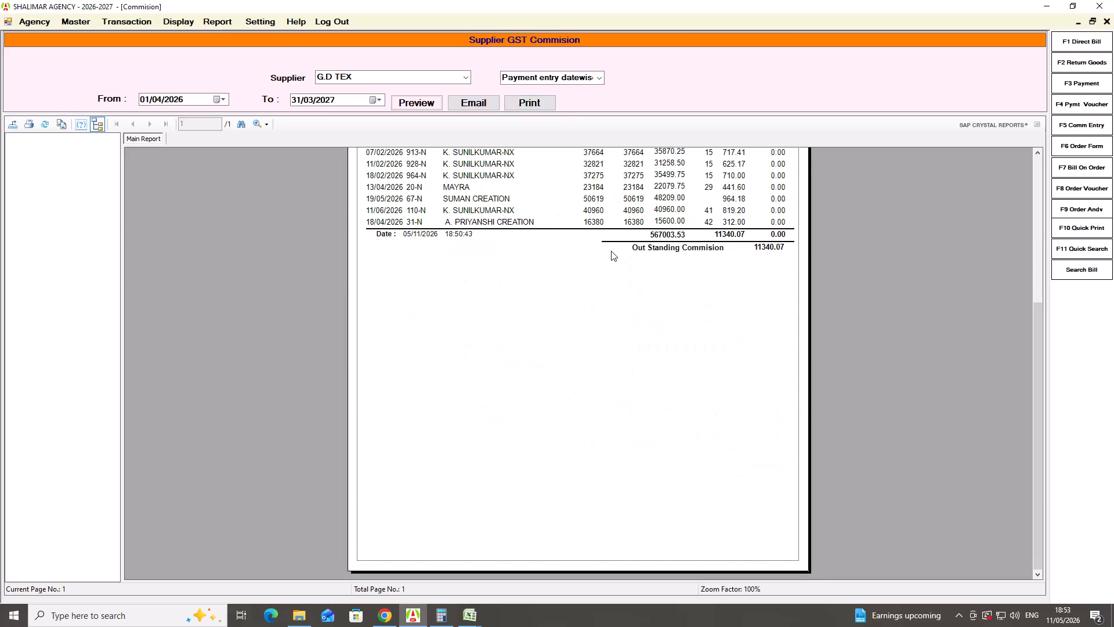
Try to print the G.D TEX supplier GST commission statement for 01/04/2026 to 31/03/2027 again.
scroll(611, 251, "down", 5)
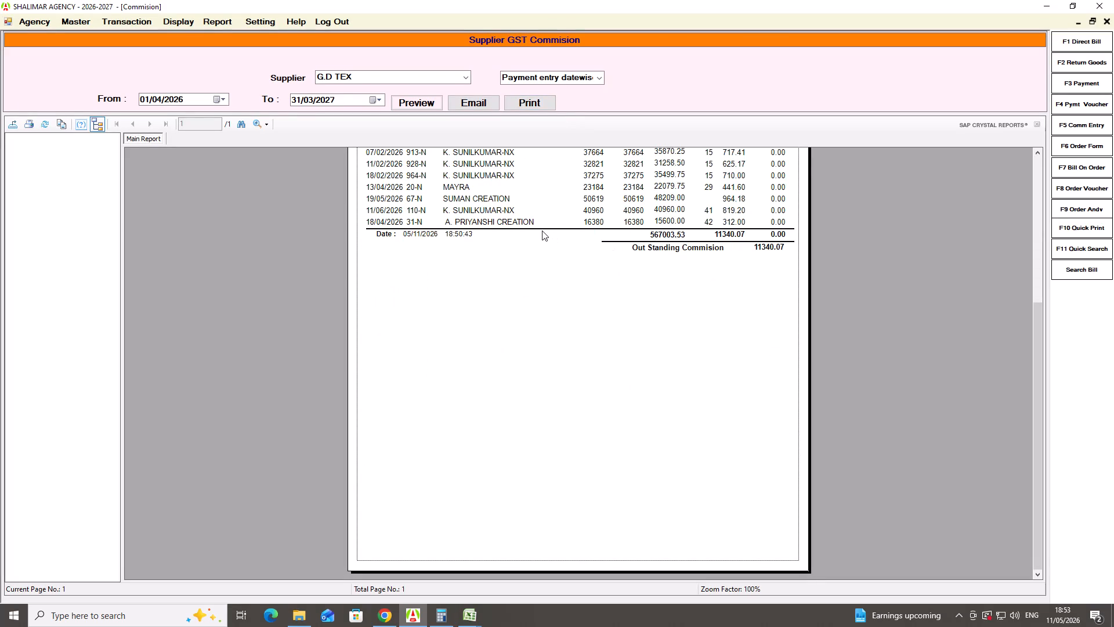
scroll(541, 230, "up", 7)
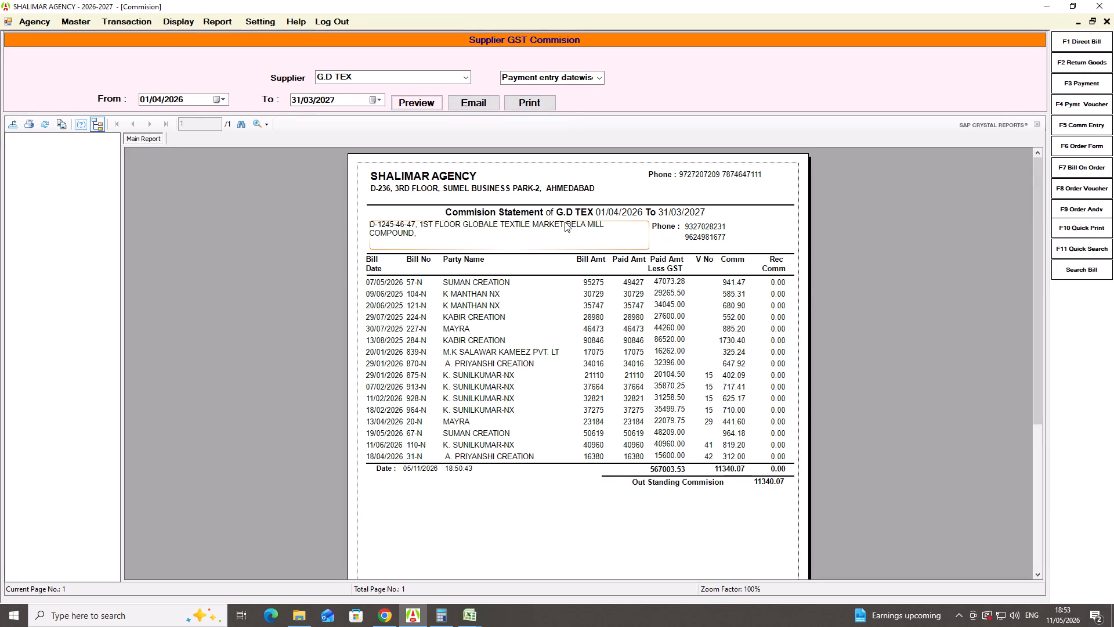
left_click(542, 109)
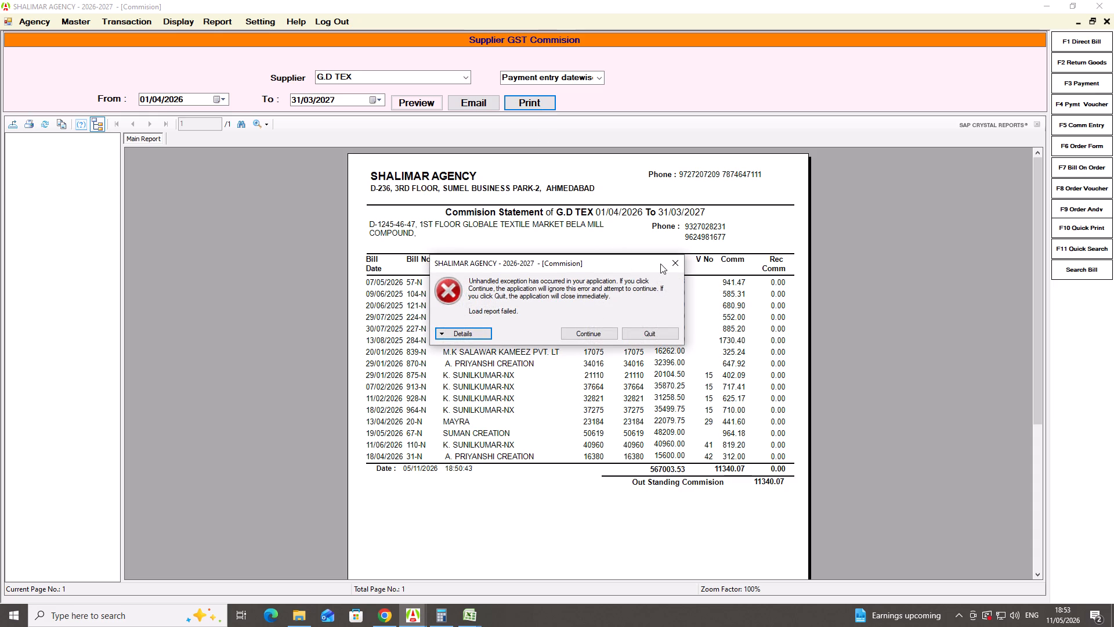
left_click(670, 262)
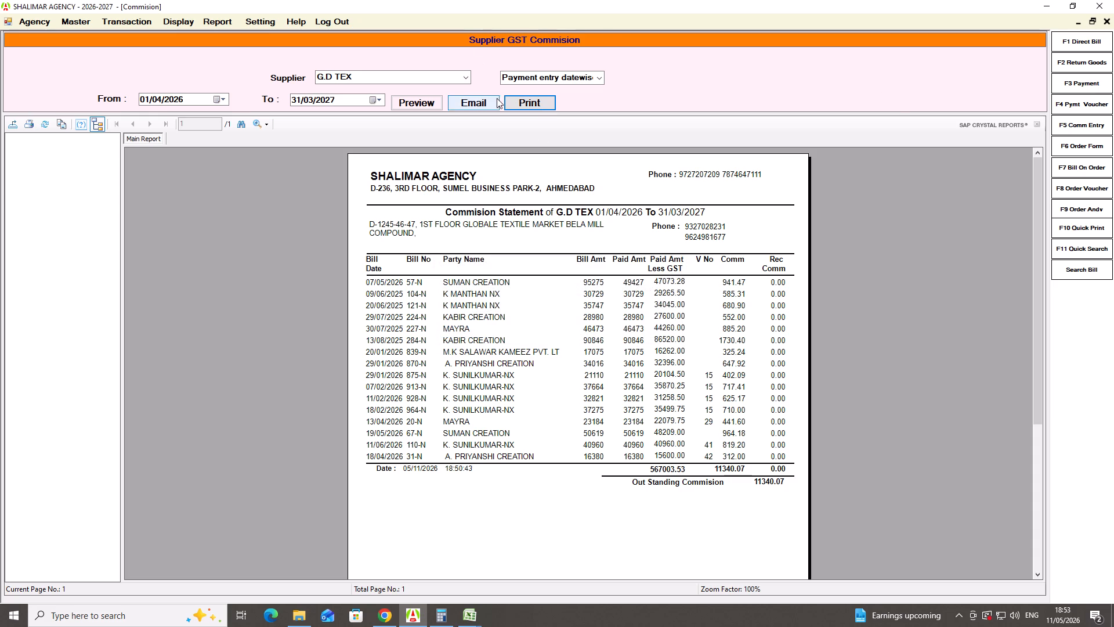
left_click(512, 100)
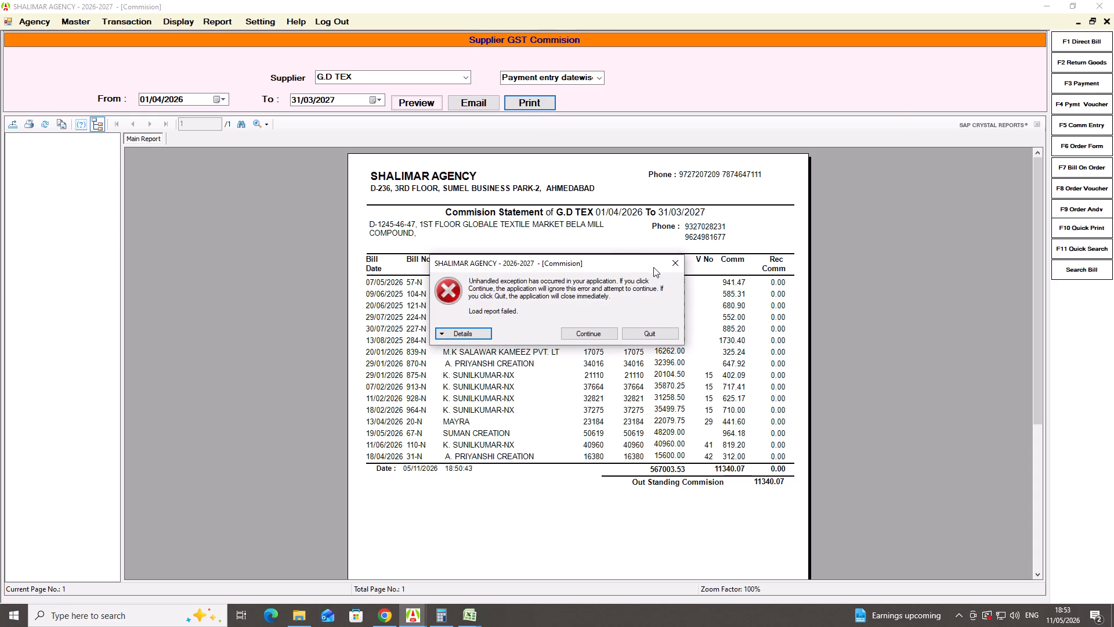
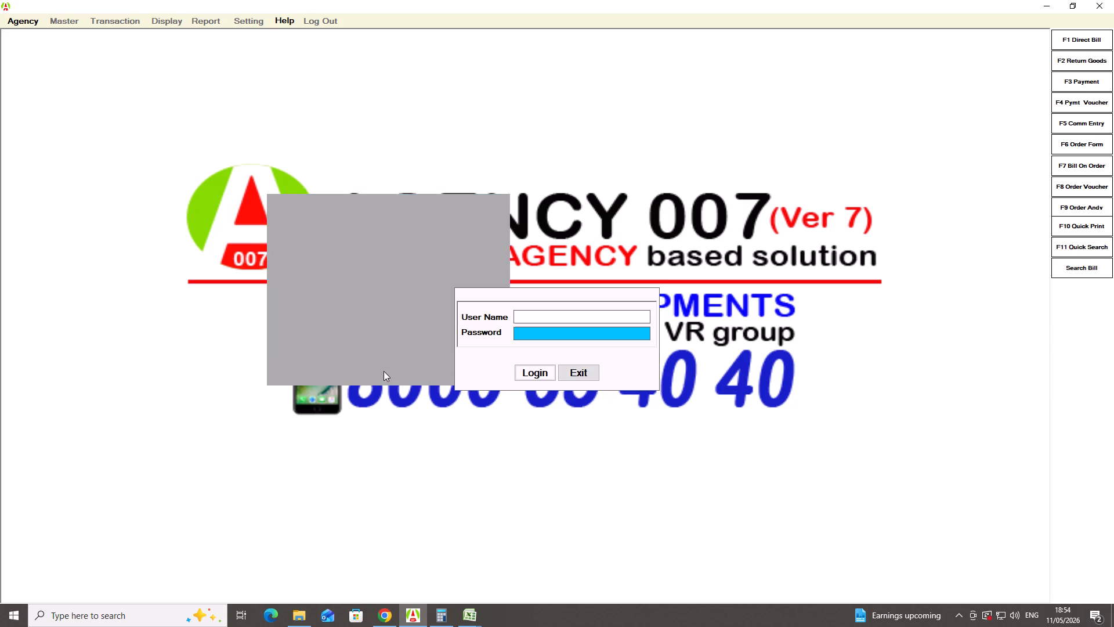
Enter SHALIMAR AGENCY as the login user name and move on to the password.
left_click(548, 320)
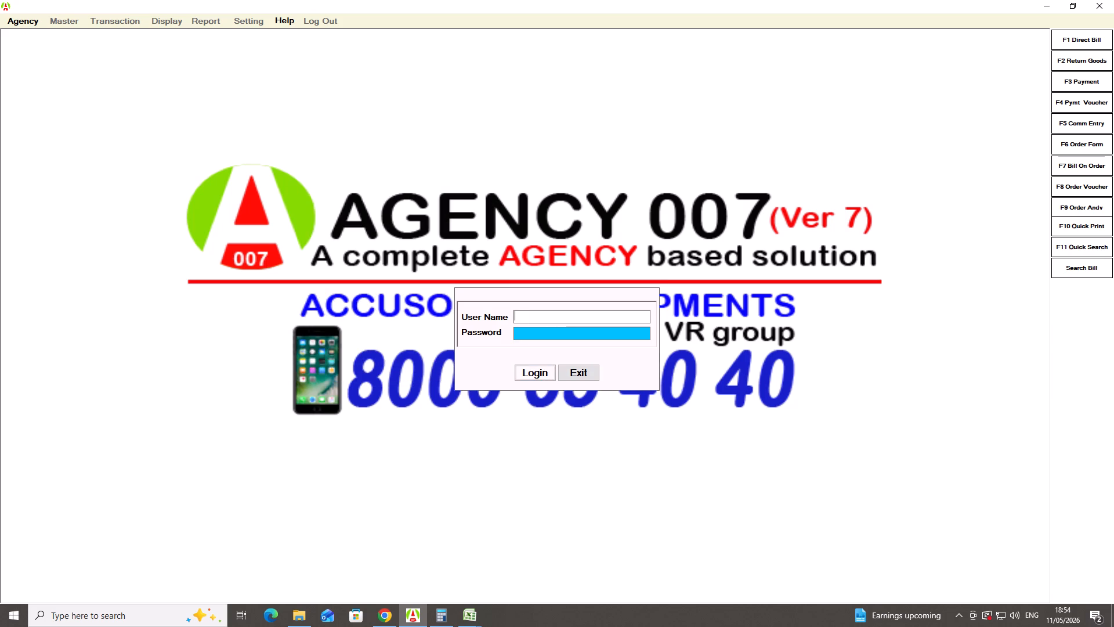
type("SHALIMAR AGENCY")
key("Return")
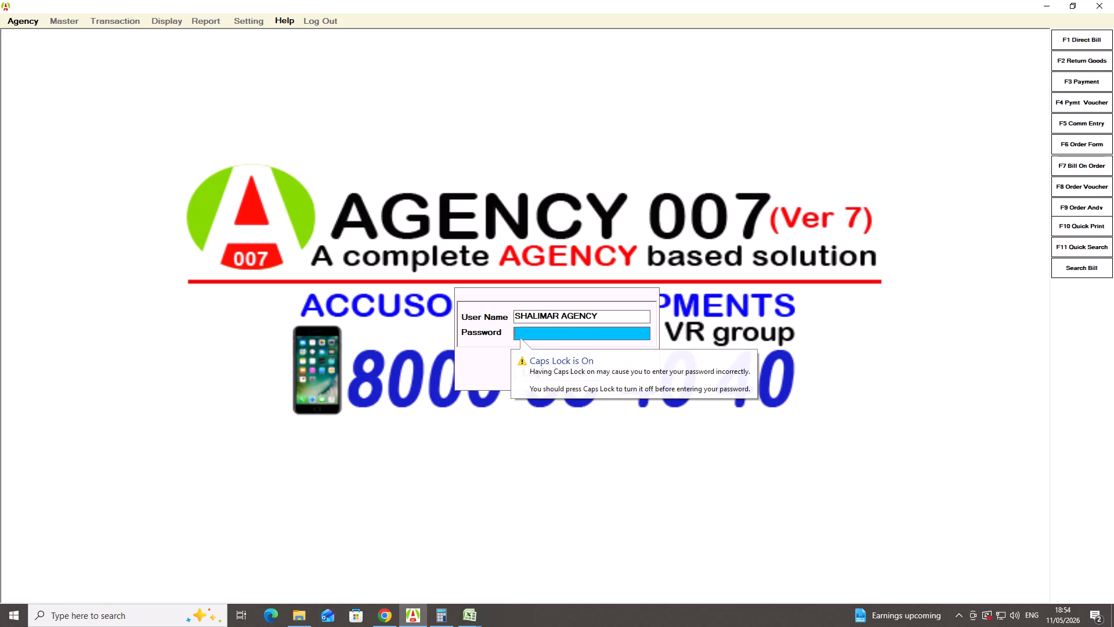
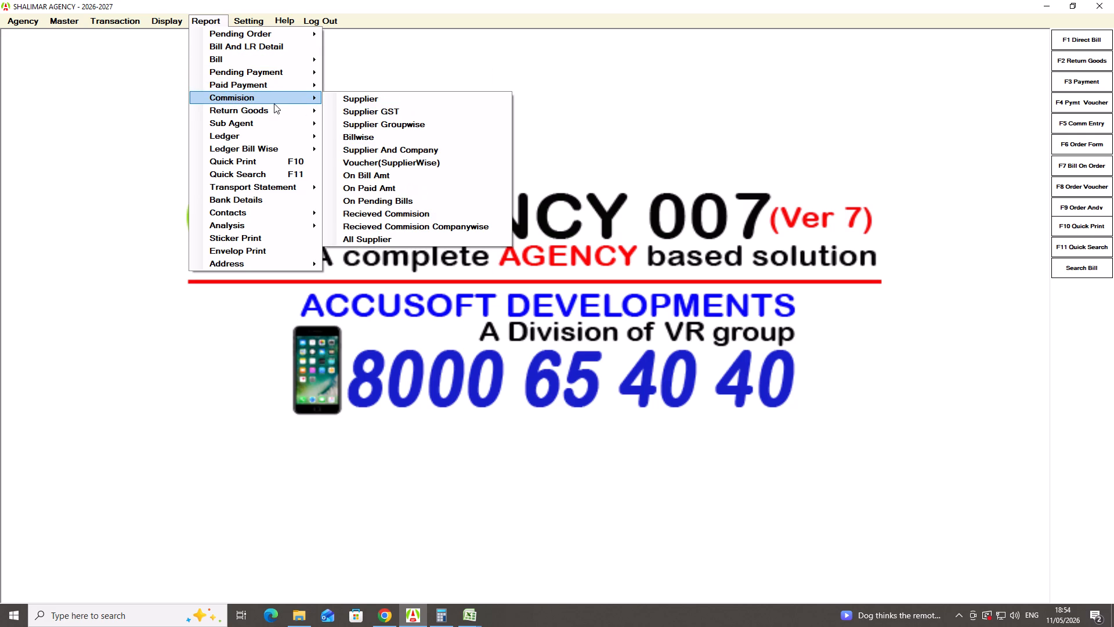
Preview and print the Supplier GST commission statement for G.D TEX, payment entry datewise, from 01/04/2026 to 31/03/2027.
left_click(366, 113)
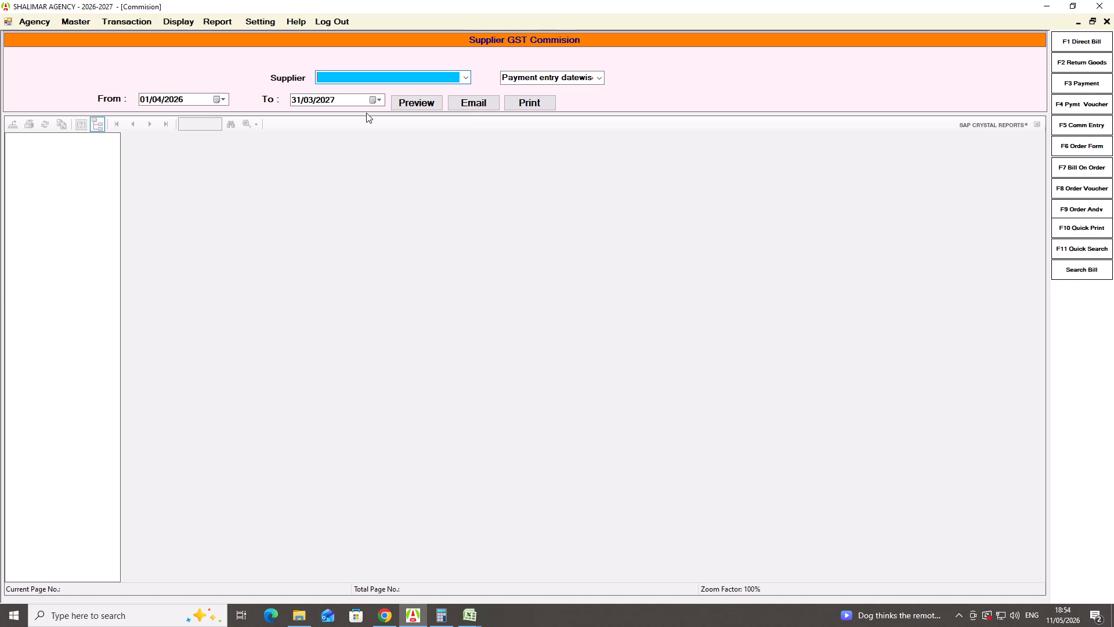
key("Down")
key("Down")
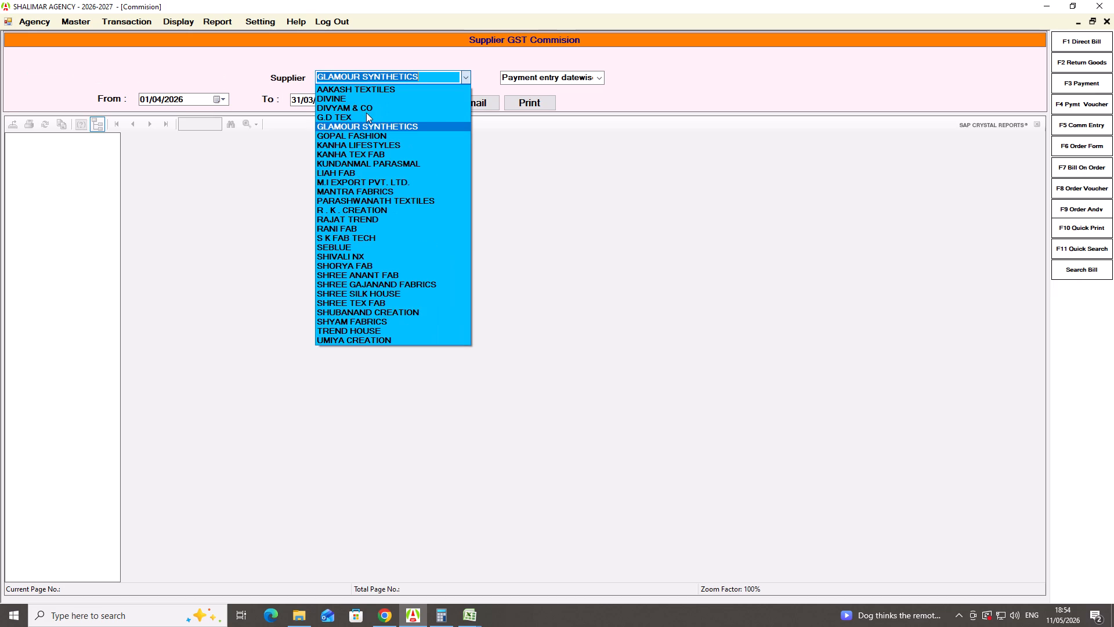
key("Up")
key("Return")
key("Return")
key("Return")
key("Return")
key("Return")
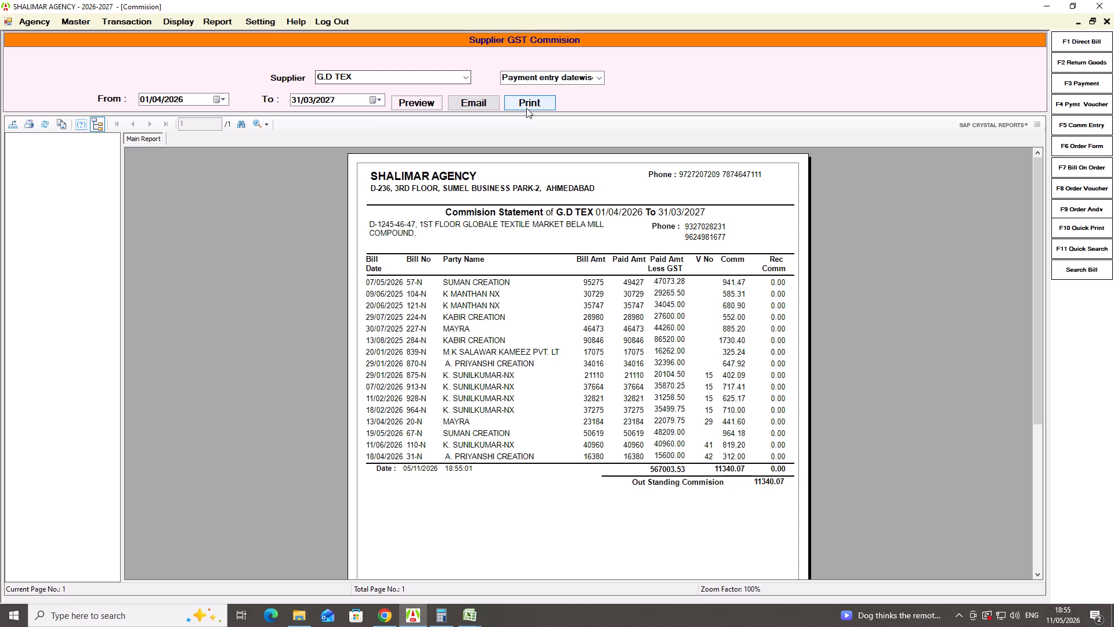
left_click(526, 108)
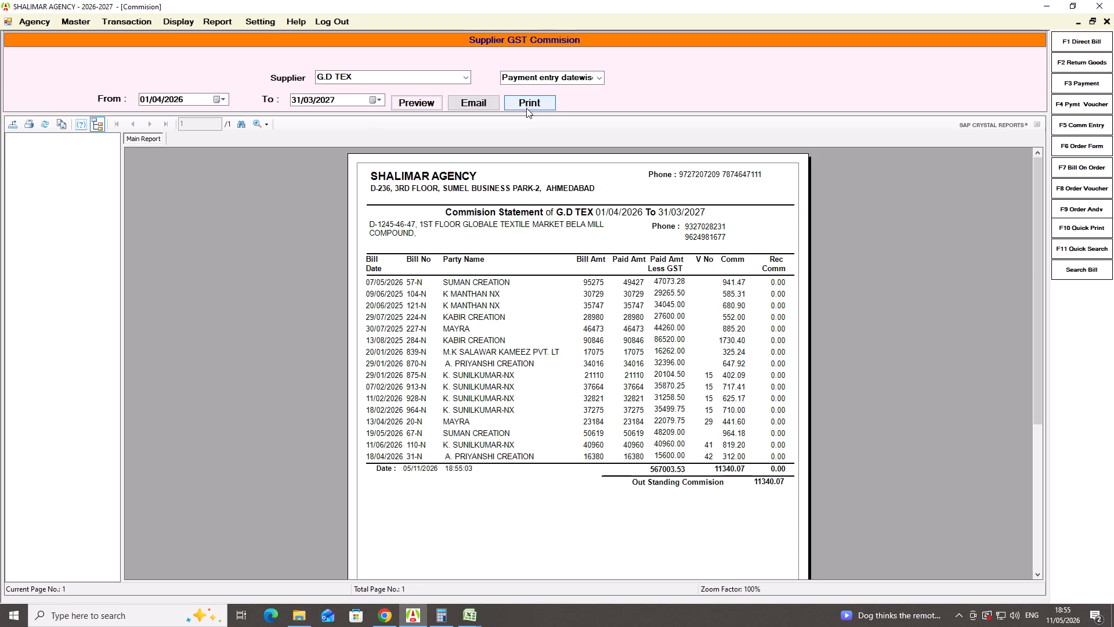
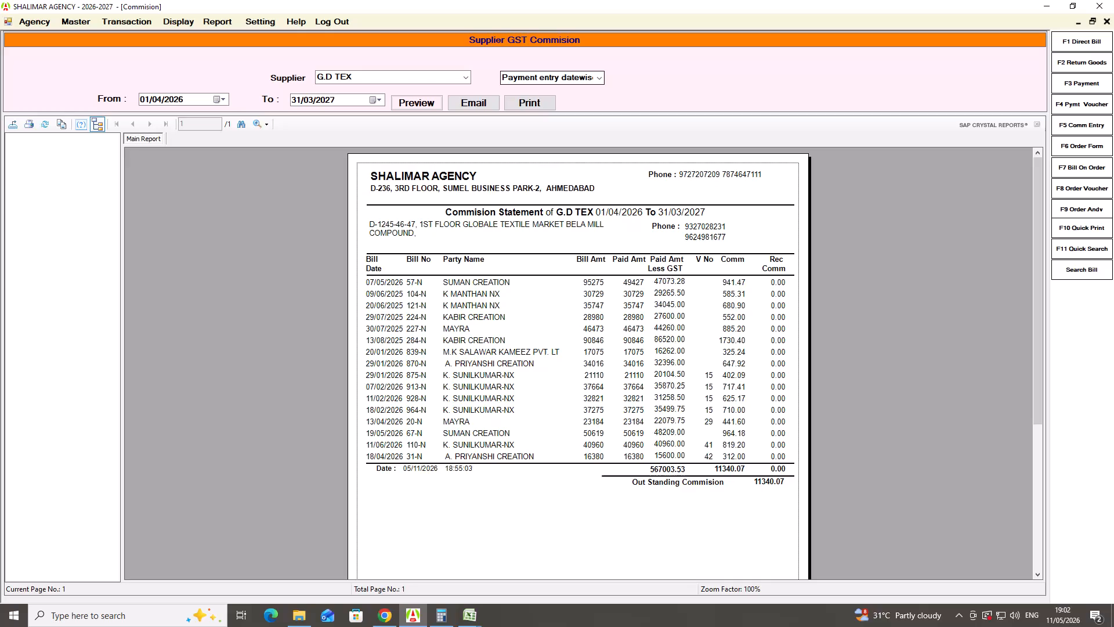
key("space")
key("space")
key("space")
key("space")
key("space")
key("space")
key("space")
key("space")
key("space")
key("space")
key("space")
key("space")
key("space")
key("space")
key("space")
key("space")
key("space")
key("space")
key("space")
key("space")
Close the Supplier GST commission statement for G.D TEX.
key("Escape")
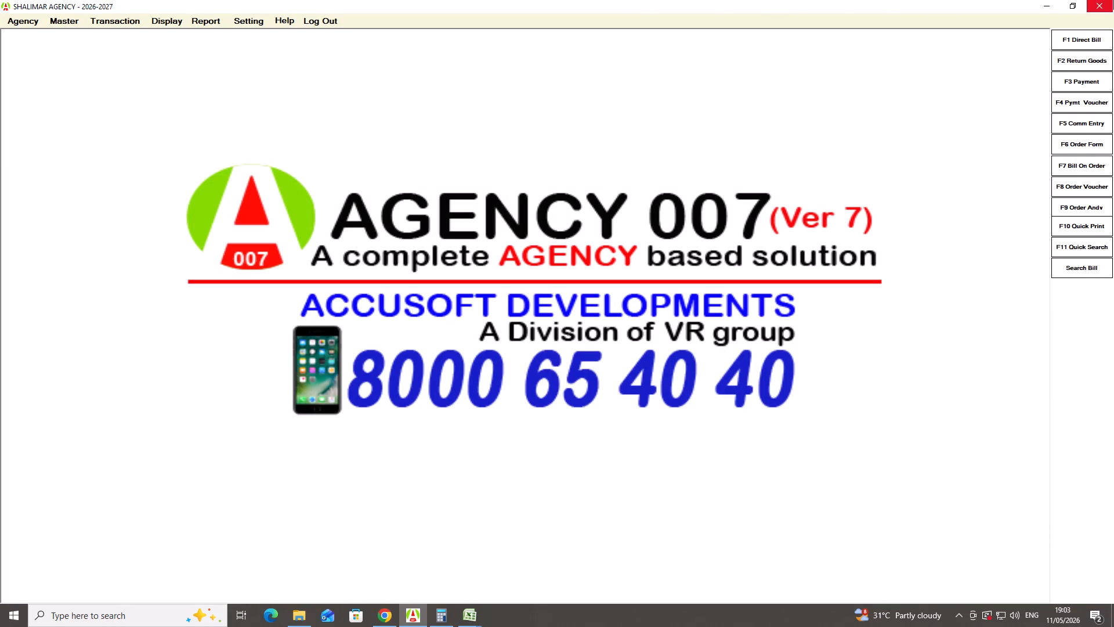
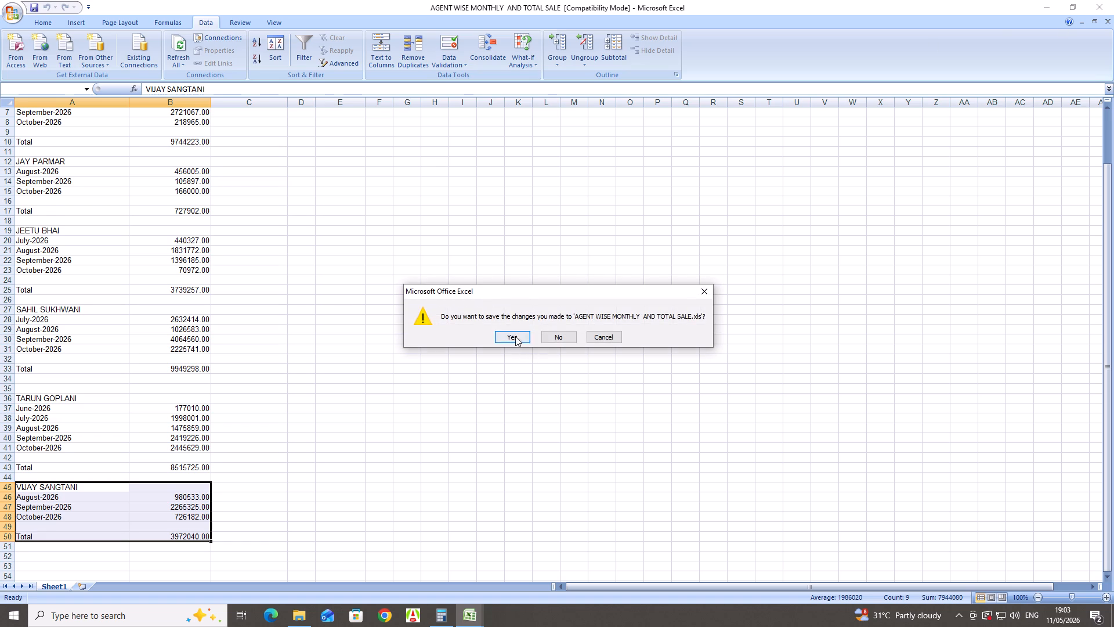
Close the AGENT WISE MONTHLY AND TOTAL SALE and SUPPLIER workbooks, saving the changes to both.
left_click(515, 336)
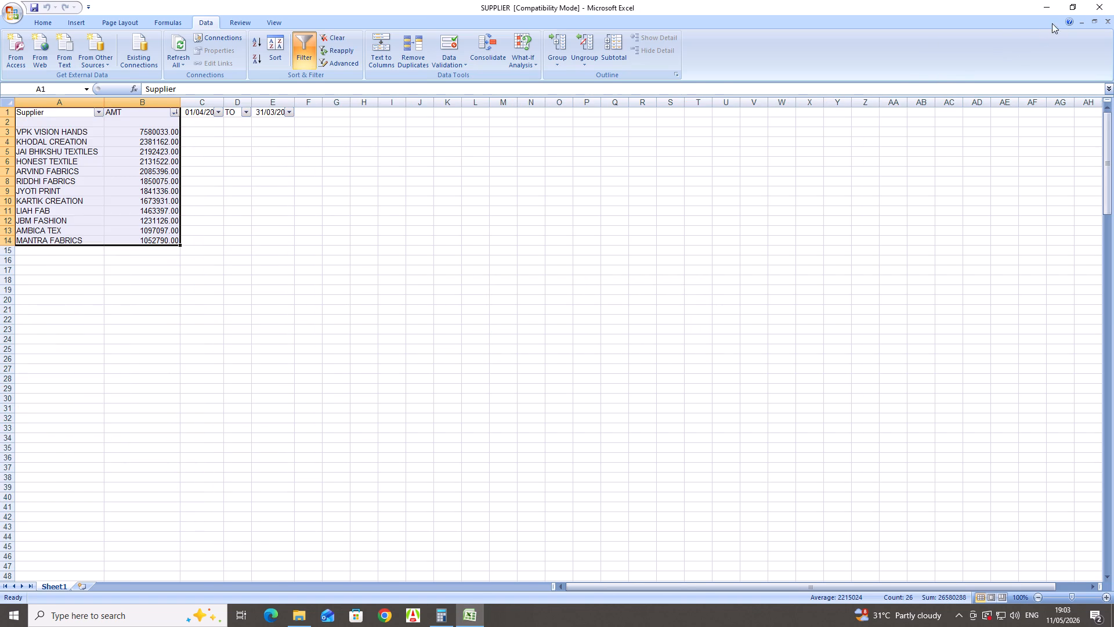
left_click(1094, 2)
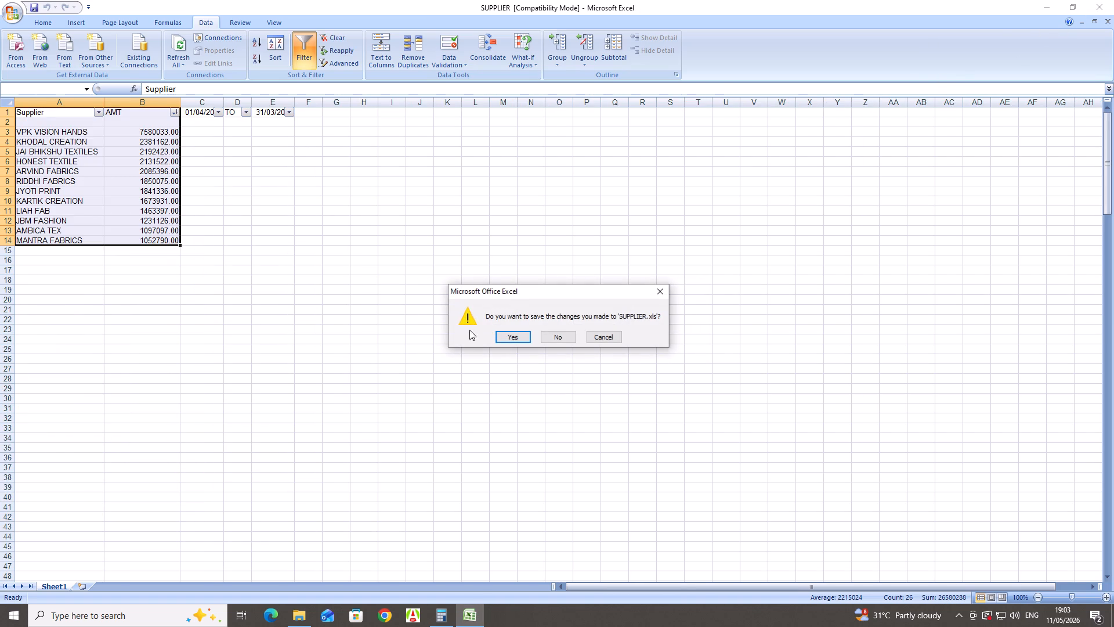
left_click(505, 340)
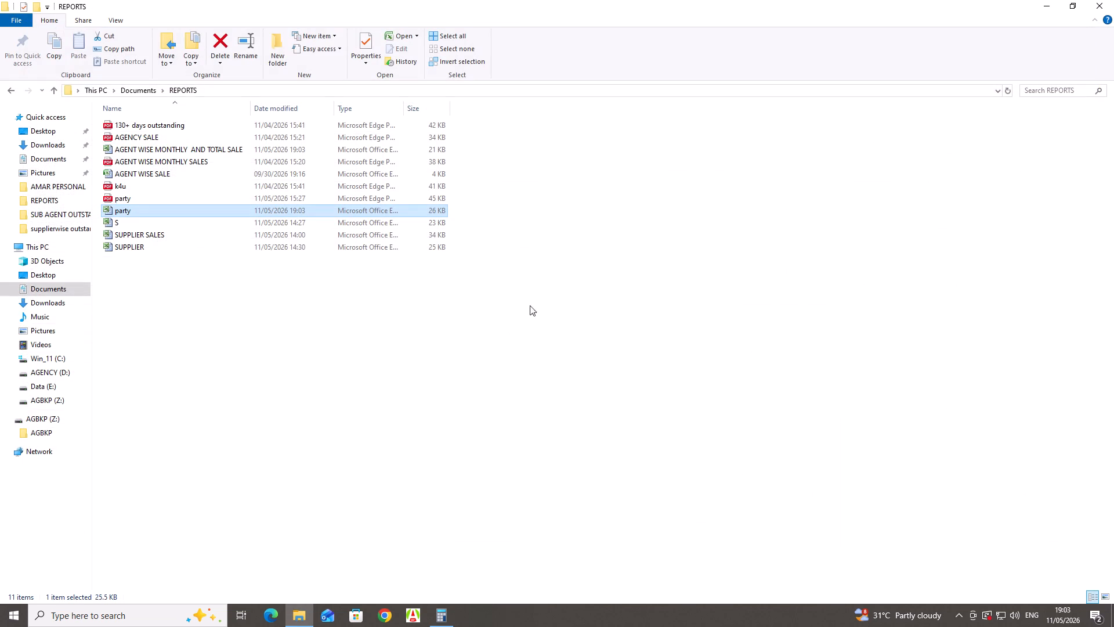
Close the REPORTS folder window and the Calculator to leave the desktop clear.
left_click(1108, 8)
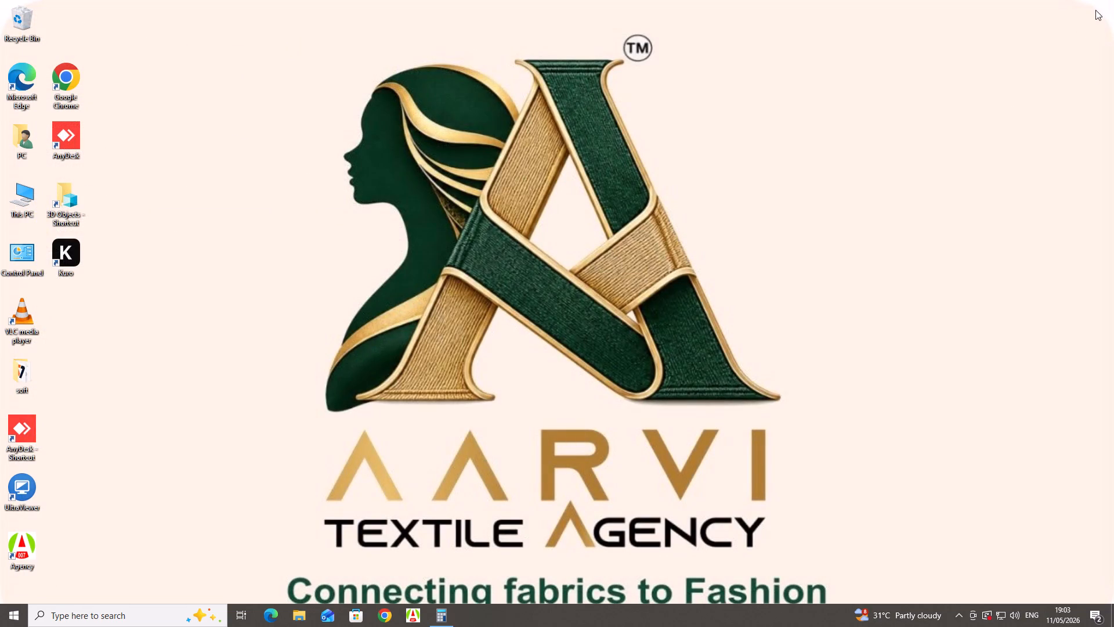
left_click(439, 611)
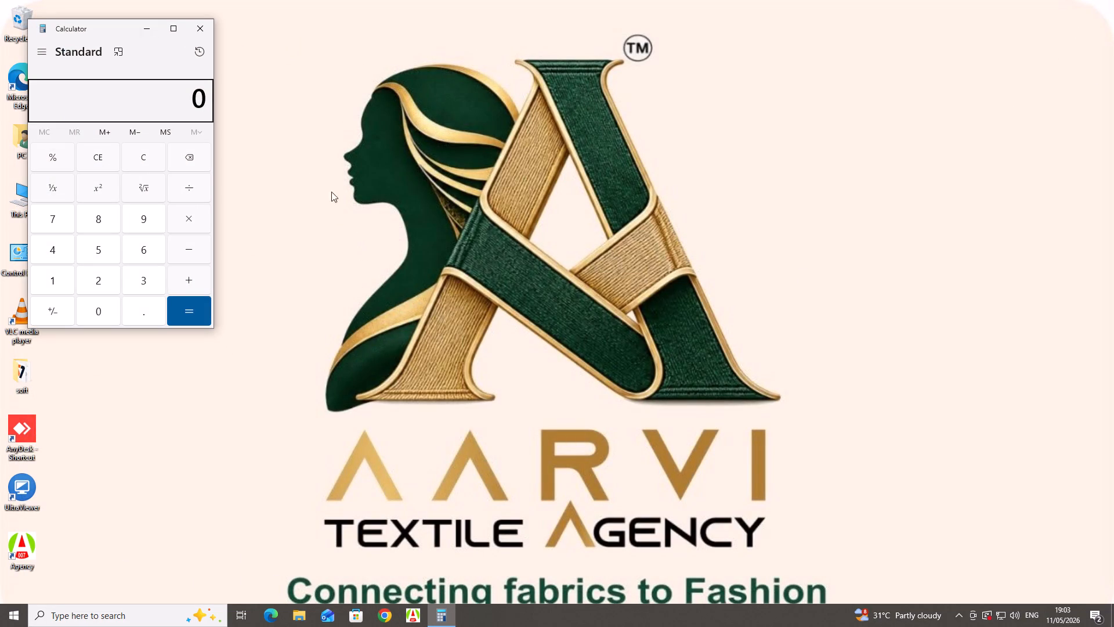
left_click(199, 17)
left_click(196, 23)
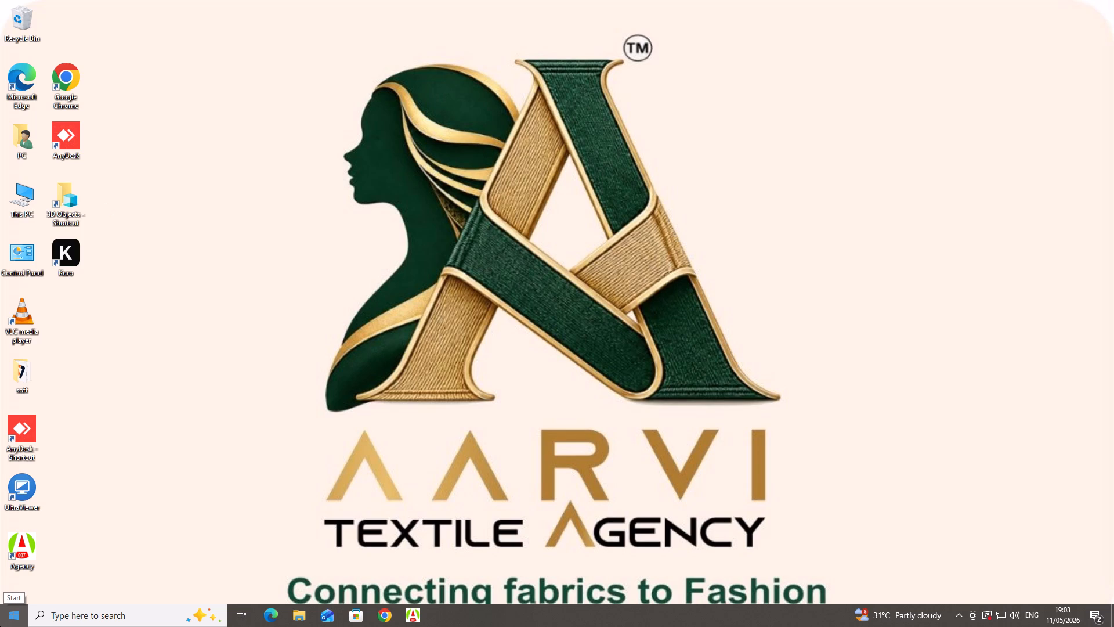
Bring up the computer's power options for shutting down or restarting.
left_click(4, 610)
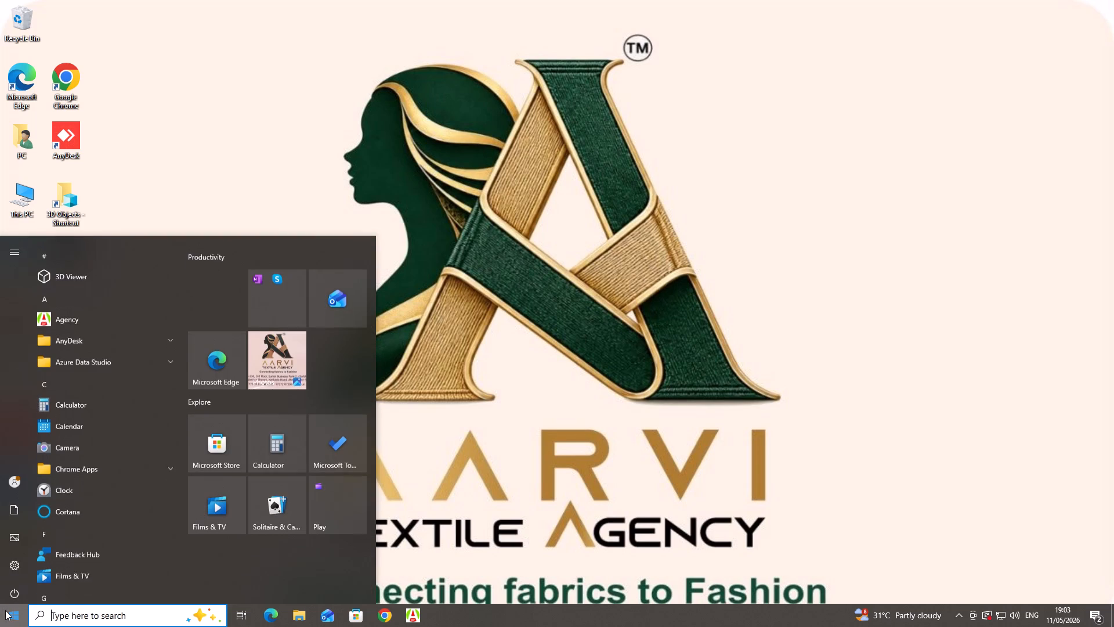
left_click(8, 583)
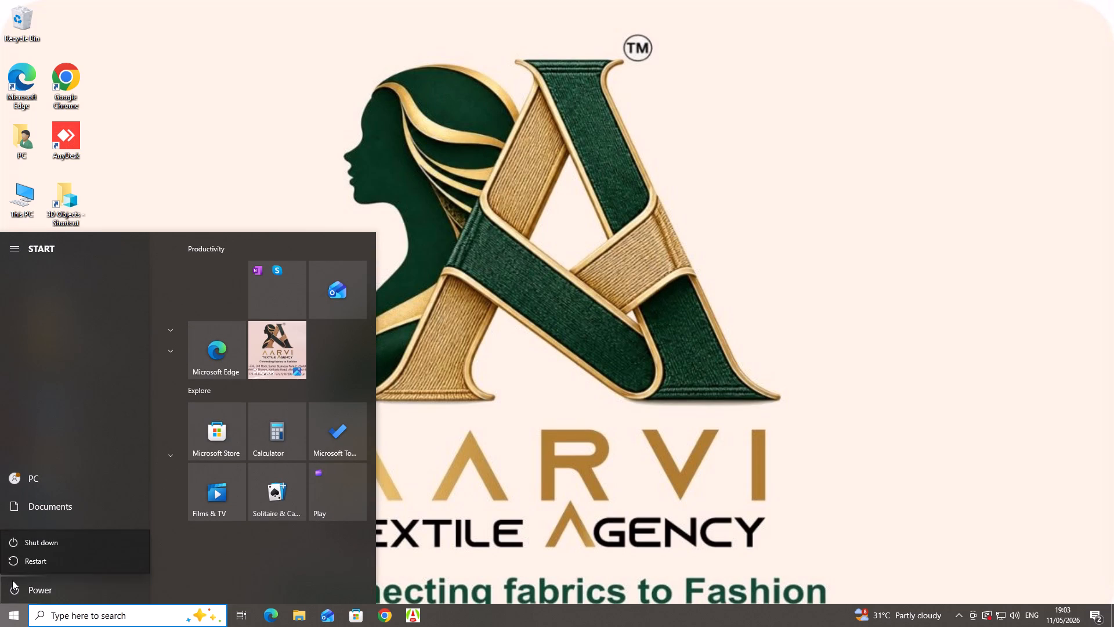